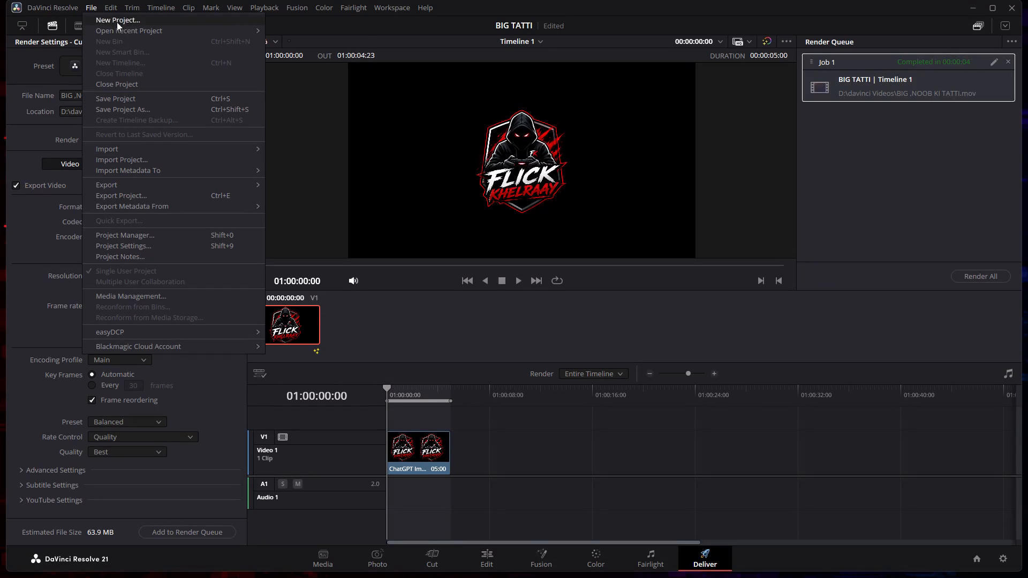
# Open the recent project NOXTERN.
pyautogui.click(307, 32)
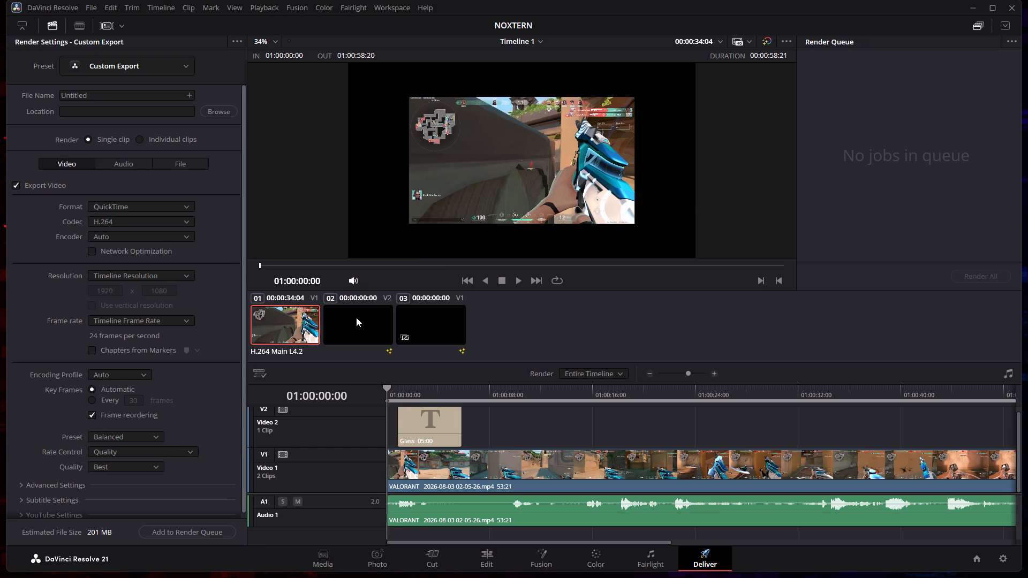
# Preview the second and third clips from the clip thumbnails above the timeline.
pyautogui.click(356, 317)
pyautogui.click(421, 329)
pyautogui.click(352, 331)
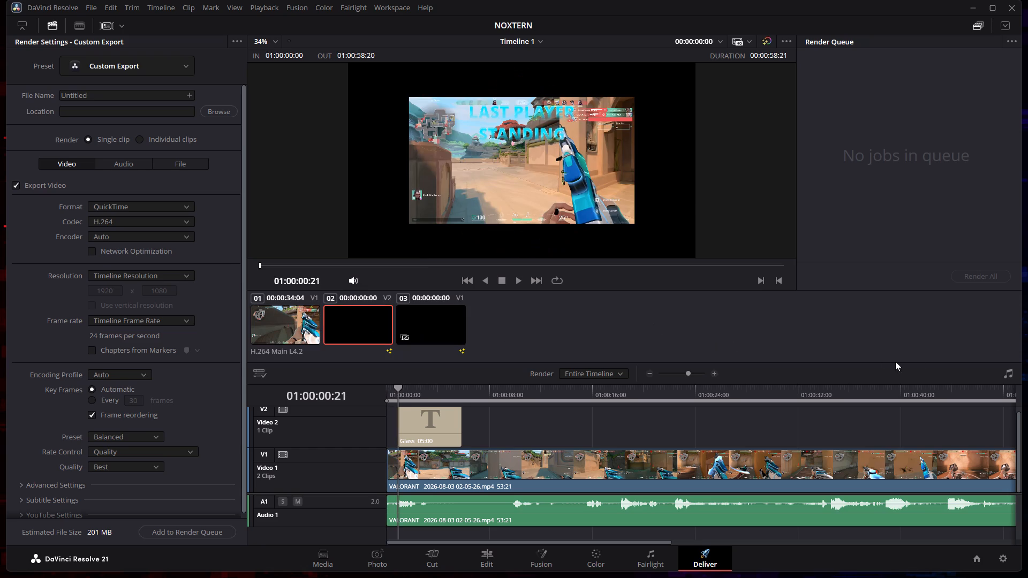
# Reduce the render settings area to half height so the timeline spans the full window width.
pyautogui.click(48, 24)
pyautogui.click(115, 21)
pyautogui.click(27, 29)
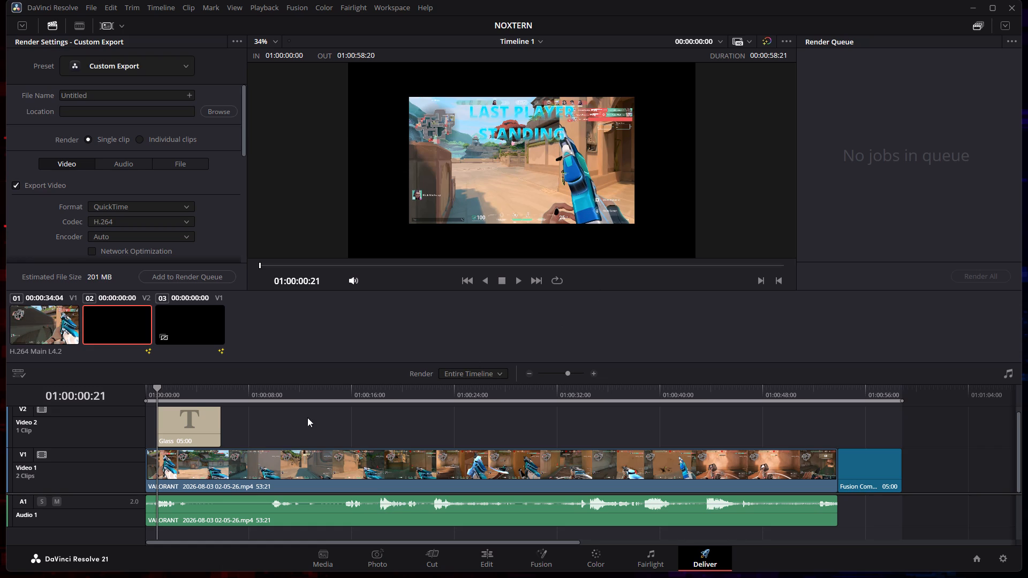
# Move the playhead to the start of Timeline 1.
pyautogui.moveTo(158, 385); pyautogui.dragTo(139, 385)
pyautogui.click(206, 483)
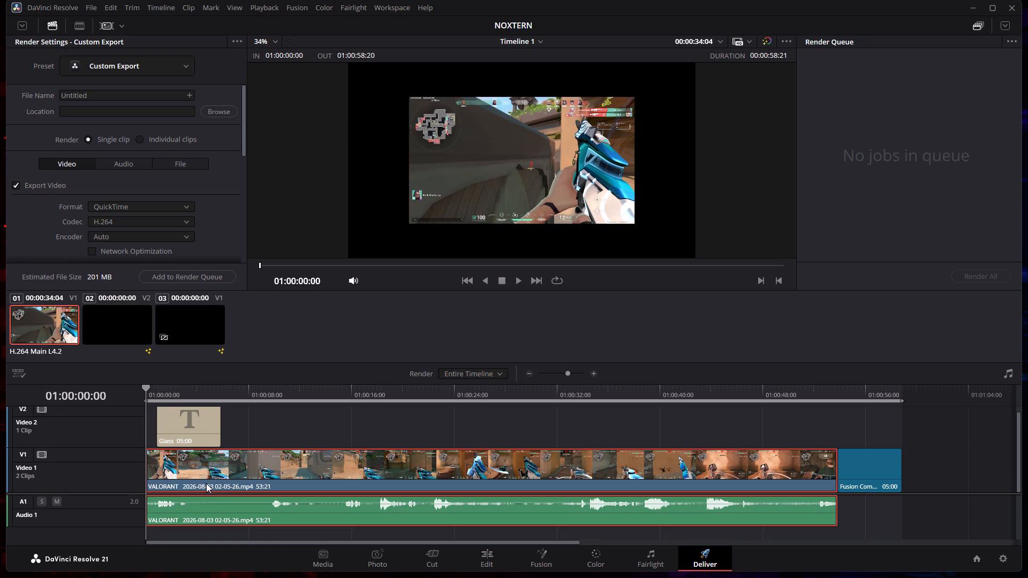
pyautogui.moveTo(142, 384); pyautogui.dragTo(204, 390)
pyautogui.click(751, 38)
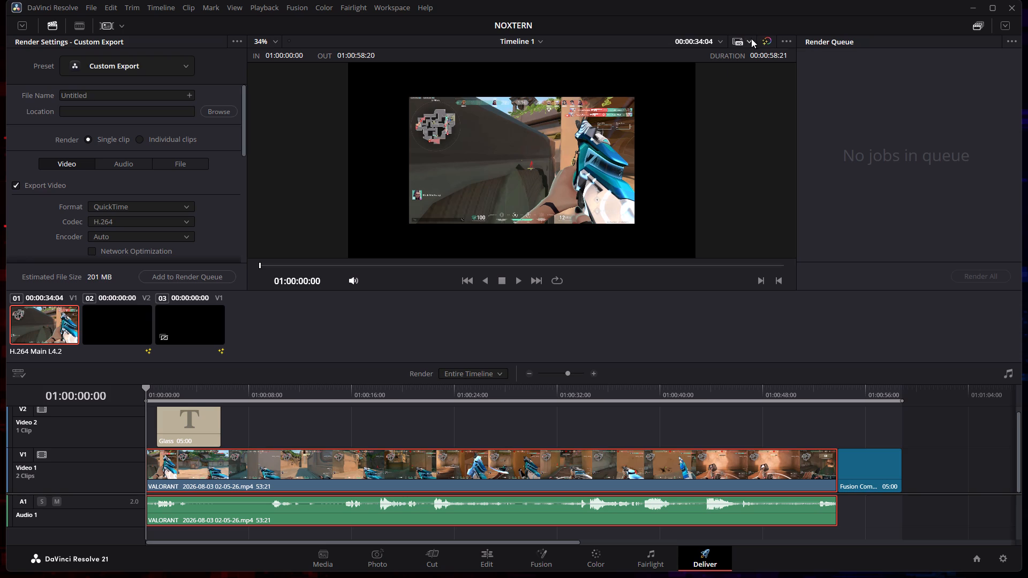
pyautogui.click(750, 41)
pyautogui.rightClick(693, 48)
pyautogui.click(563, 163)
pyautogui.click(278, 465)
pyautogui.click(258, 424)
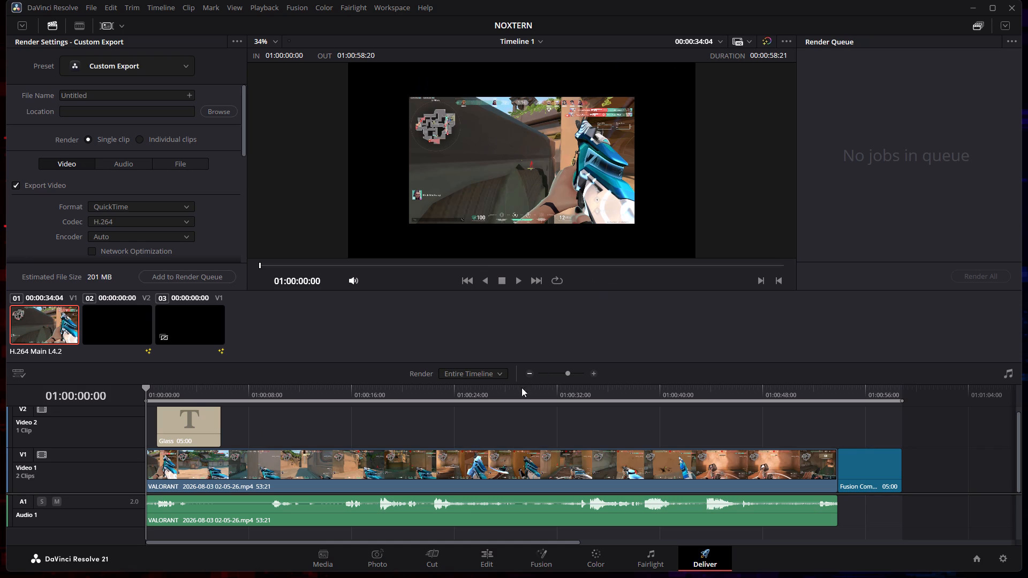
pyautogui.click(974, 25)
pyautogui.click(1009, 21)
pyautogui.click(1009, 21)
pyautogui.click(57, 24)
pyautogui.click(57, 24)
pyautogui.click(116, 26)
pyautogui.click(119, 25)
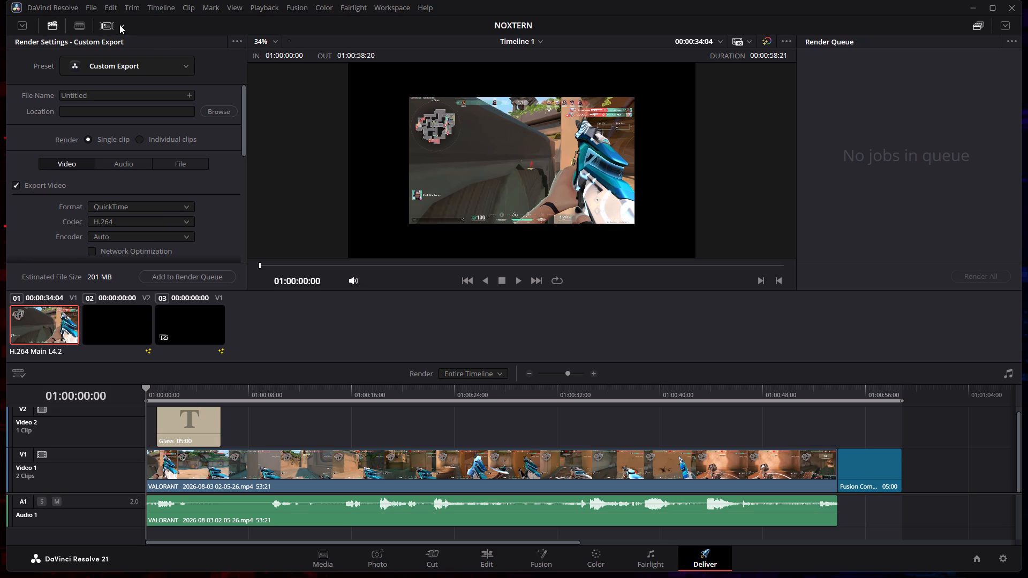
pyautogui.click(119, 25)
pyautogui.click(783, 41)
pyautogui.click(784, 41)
# Select the Fusion Composition clip at the end of Video 1 and switch to the Edit page.
pyautogui.click(882, 478)
pyautogui.rightClick(882, 478)
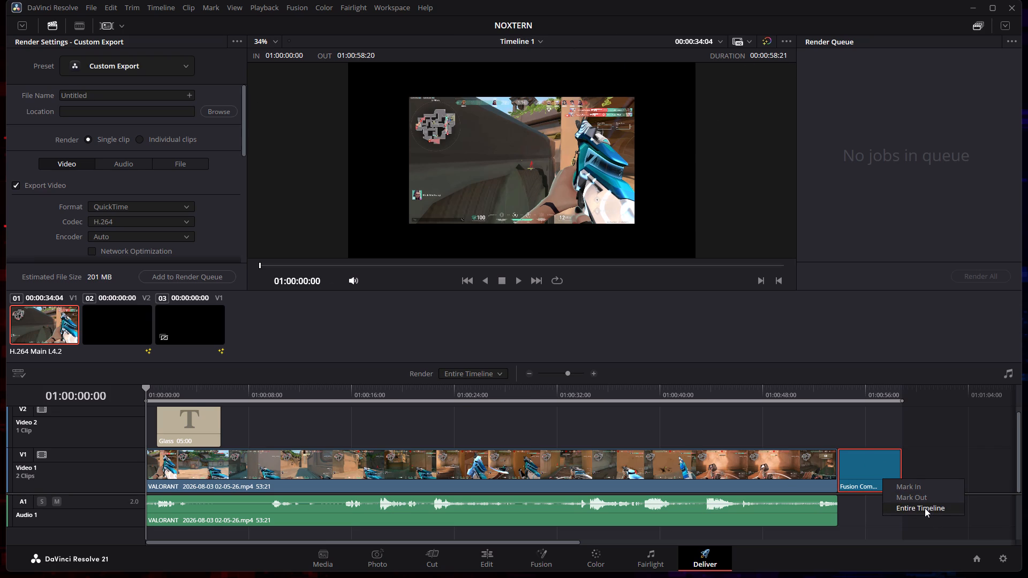
pyautogui.click(486, 554)
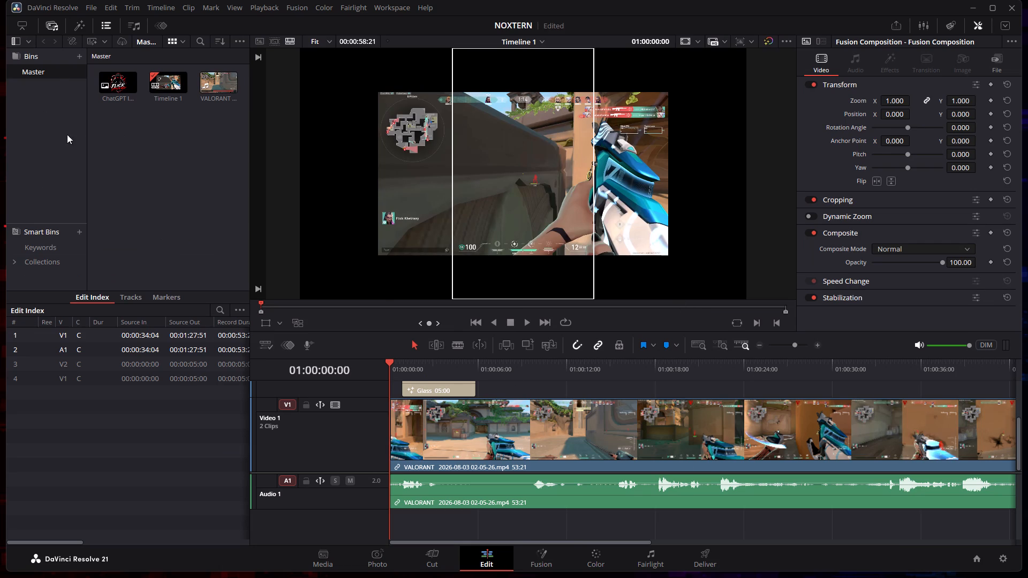
# Hide the media pool and the edit index to widen the timeline.
pyautogui.click(54, 25)
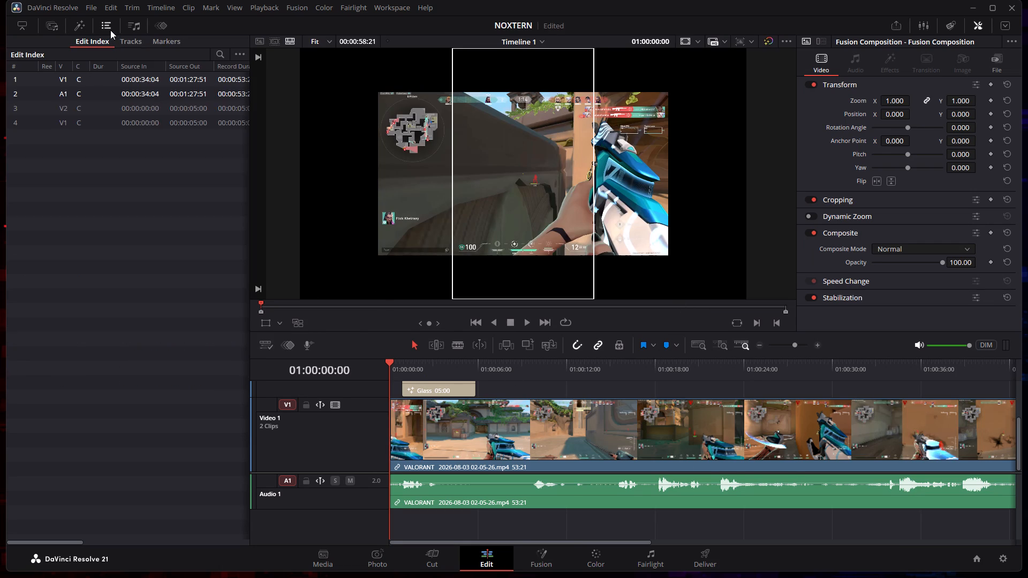
pyautogui.click(110, 30)
# Delete the Fusion Composition clip that follows the VALORANT gameplay clip on Video 1.
pyautogui.rightClick(971, 431)
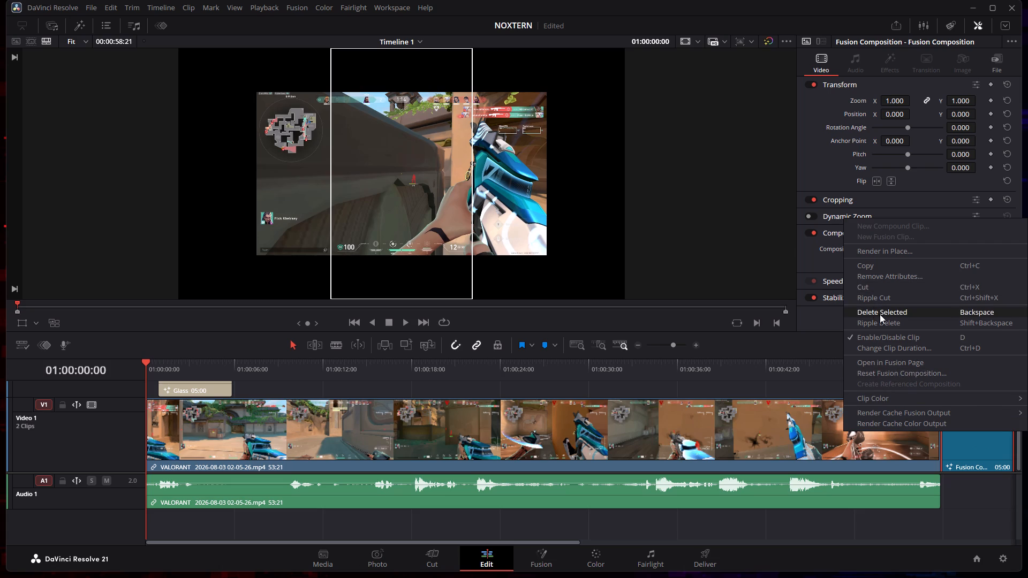
pyautogui.click(918, 310)
# Hide the Inspector.
pyautogui.click(977, 26)
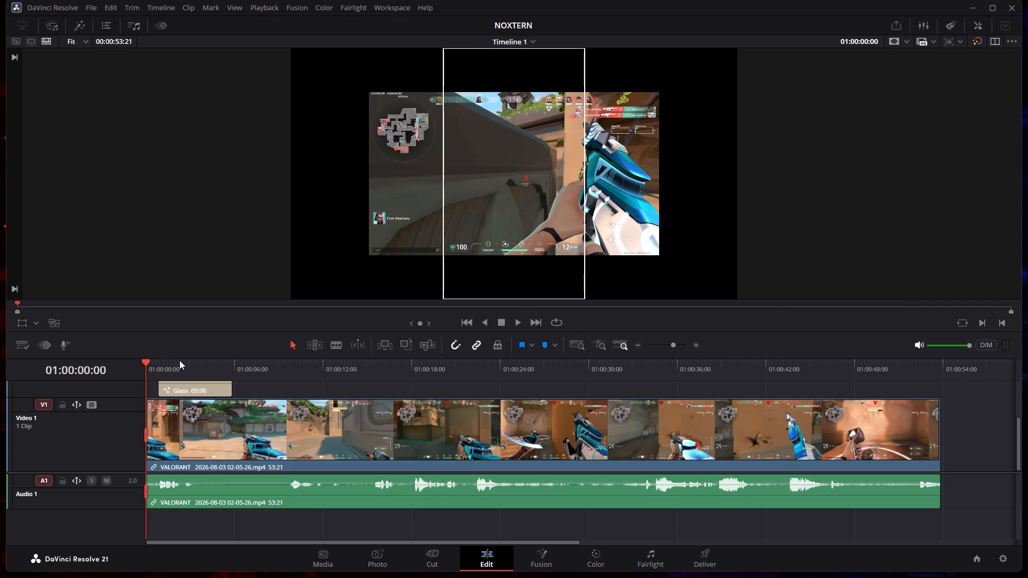
# Scrub through the timeline from its start to past the end of the VALORANT gameplay clip.
pyautogui.moveTo(146, 360); pyautogui.dragTo(889, 412)
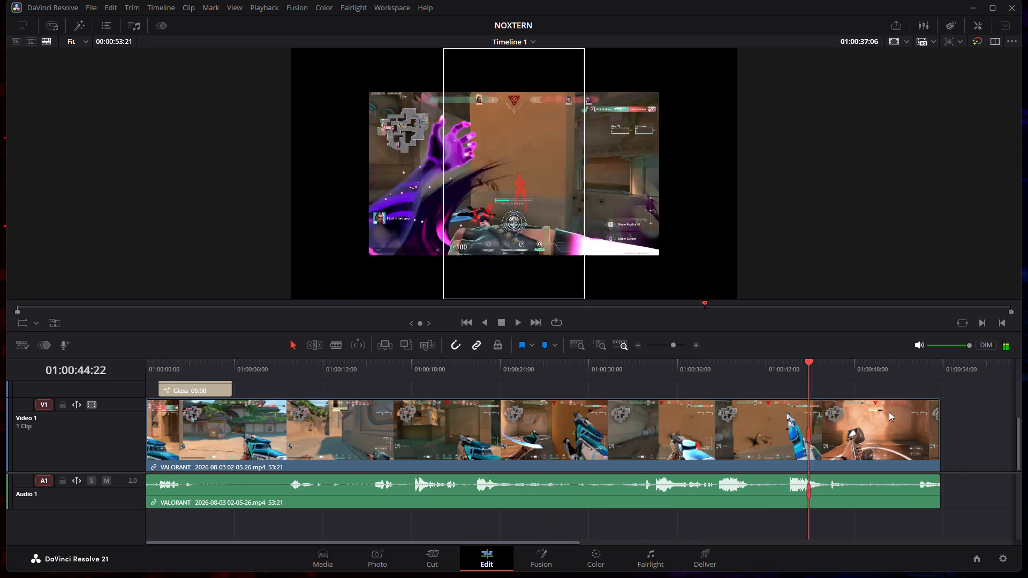
pyautogui.moveTo(889, 412); pyautogui.dragTo(859, 448)
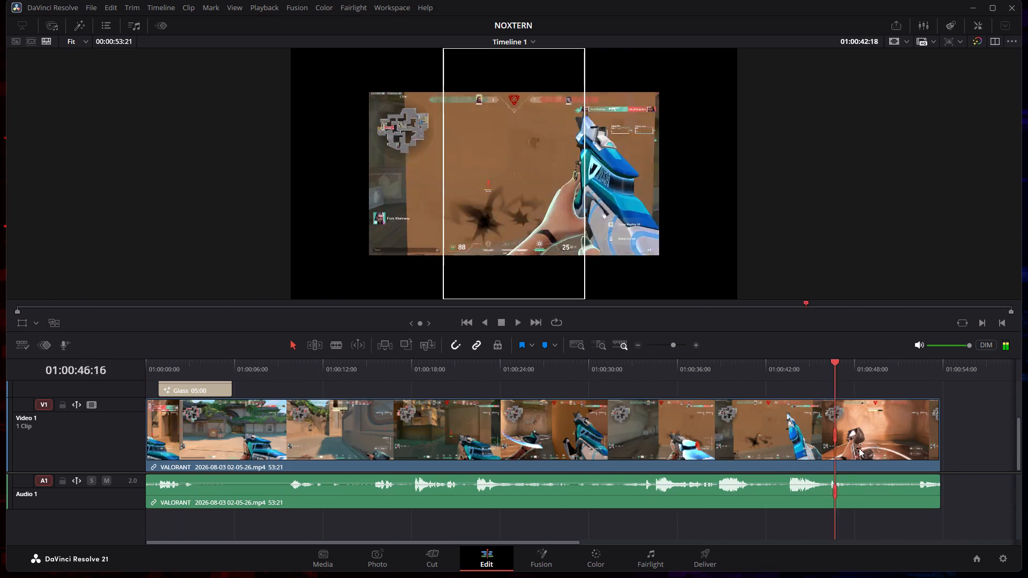
pyautogui.moveTo(859, 448); pyautogui.dragTo(978, 442)
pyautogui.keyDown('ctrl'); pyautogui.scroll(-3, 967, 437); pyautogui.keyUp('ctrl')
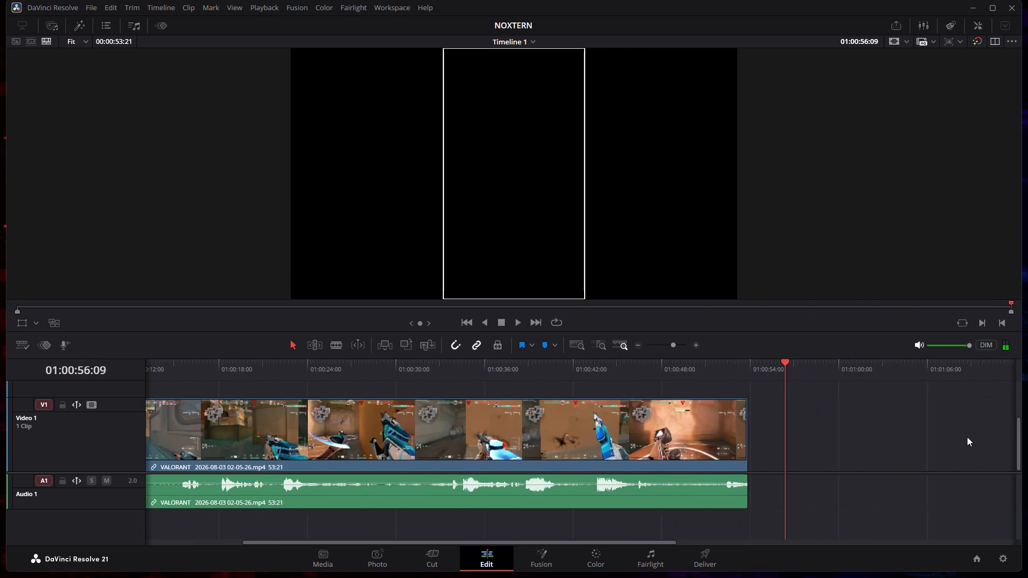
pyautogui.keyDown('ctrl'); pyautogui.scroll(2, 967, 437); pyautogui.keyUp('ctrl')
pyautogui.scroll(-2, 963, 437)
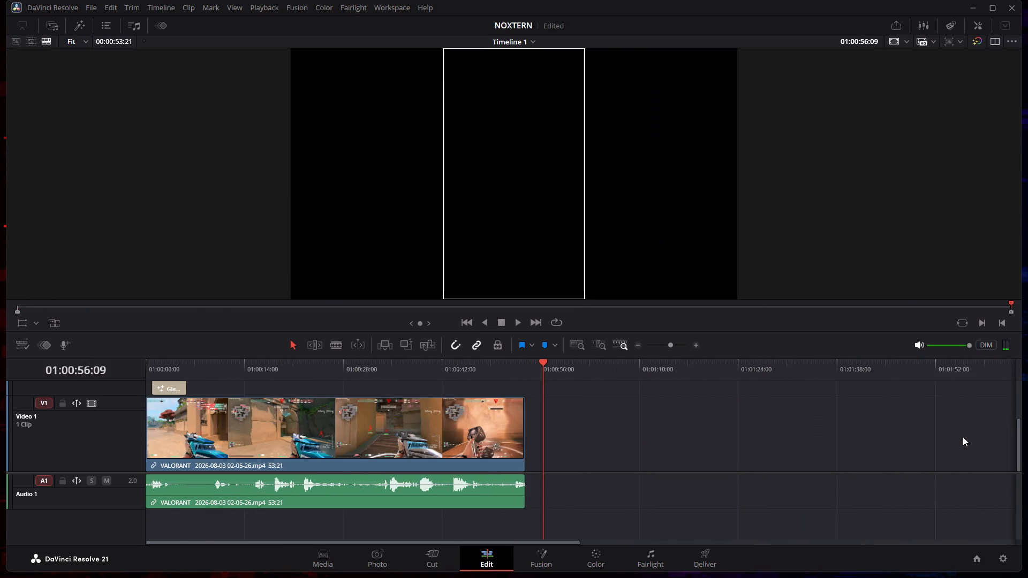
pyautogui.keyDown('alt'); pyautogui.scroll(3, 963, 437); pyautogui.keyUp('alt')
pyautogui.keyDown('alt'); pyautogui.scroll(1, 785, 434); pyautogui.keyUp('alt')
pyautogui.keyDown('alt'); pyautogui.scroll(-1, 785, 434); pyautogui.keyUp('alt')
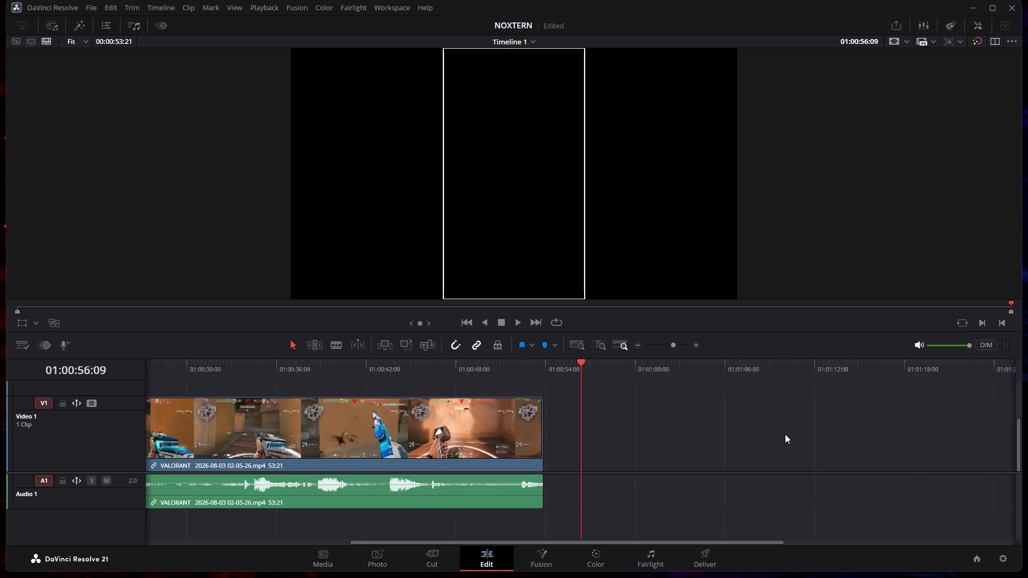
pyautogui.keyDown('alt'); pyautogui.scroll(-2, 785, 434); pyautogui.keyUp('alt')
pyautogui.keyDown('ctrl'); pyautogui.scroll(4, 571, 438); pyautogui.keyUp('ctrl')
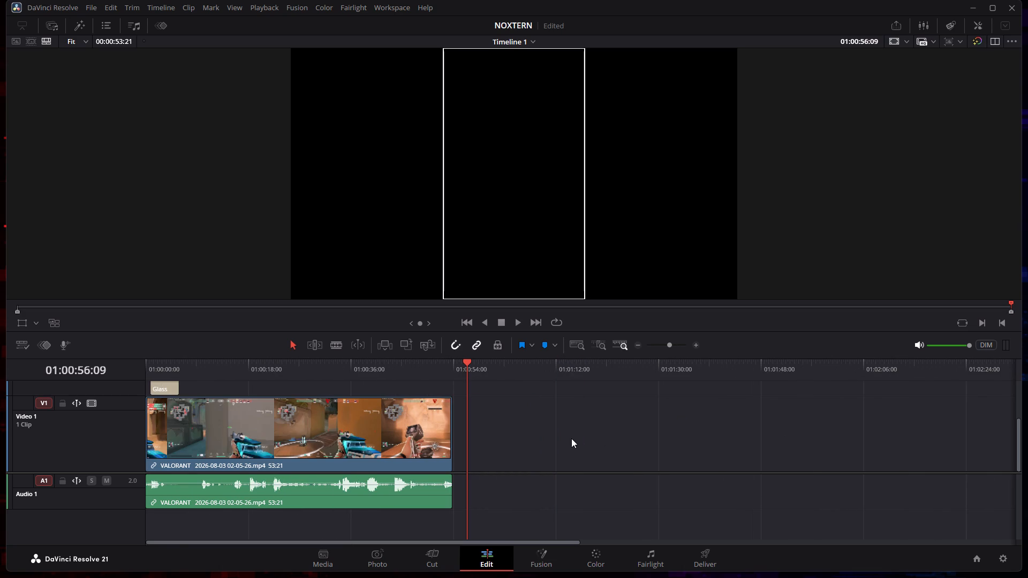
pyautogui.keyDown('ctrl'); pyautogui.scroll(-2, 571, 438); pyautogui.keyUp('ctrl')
# Enlarge the viewer by lowering the divider between it and the timeline.
pyautogui.moveTo(336, 358); pyautogui.dragTo(156, 397)
# Return the playhead to the start of the timeline.
pyautogui.moveTo(215, 398); pyautogui.dragTo(283, 382)
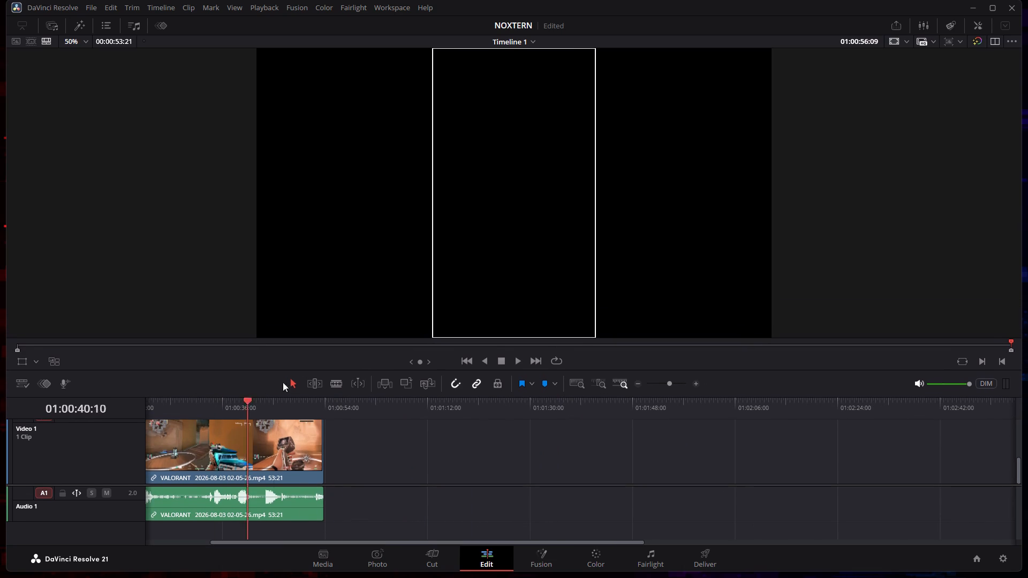
pyautogui.moveTo(283, 382); pyautogui.dragTo(320, 371)
pyautogui.moveTo(324, 400); pyautogui.dragTo(87, 425)
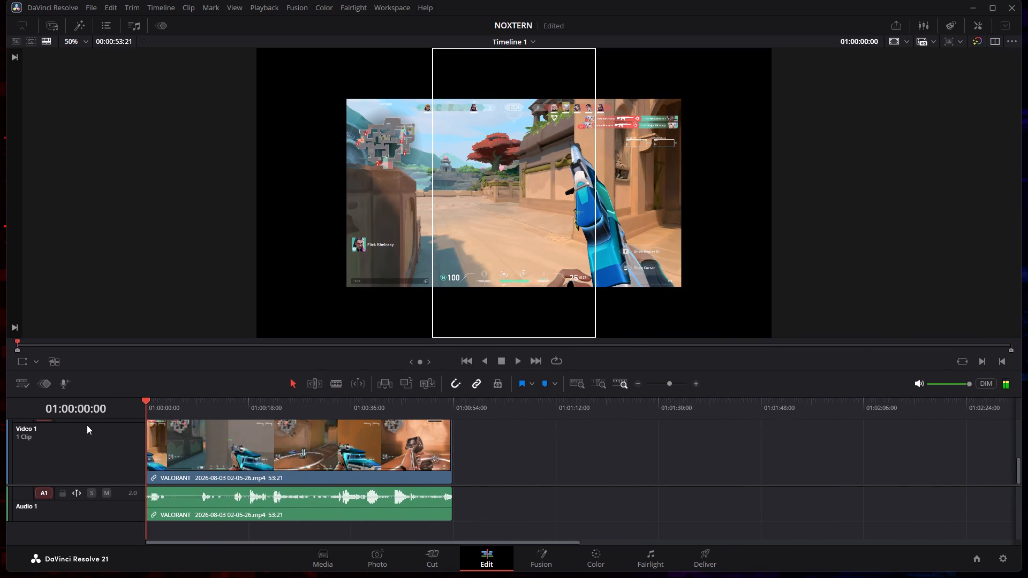
pyautogui.moveTo(87, 425); pyautogui.dragTo(86, 425)
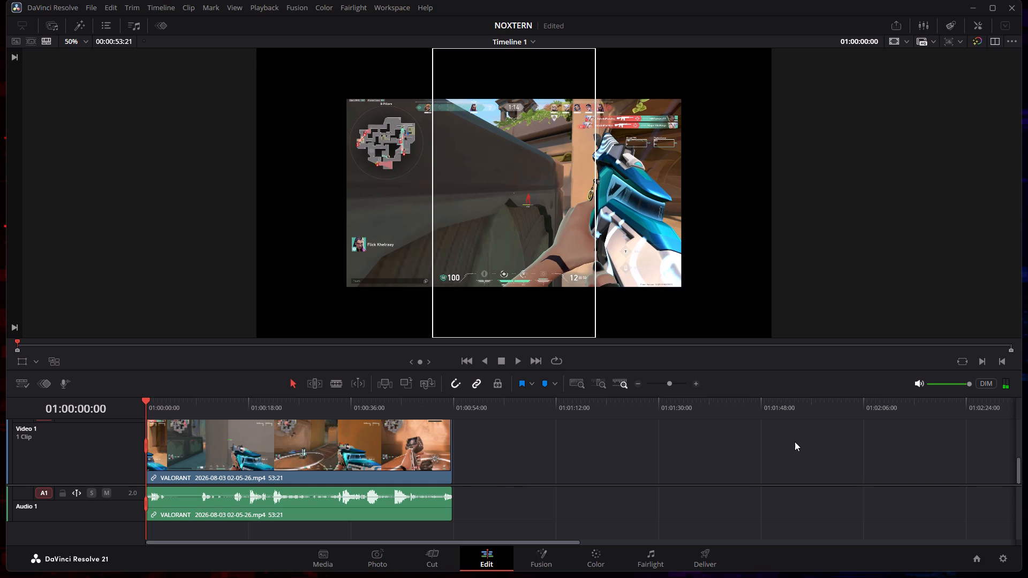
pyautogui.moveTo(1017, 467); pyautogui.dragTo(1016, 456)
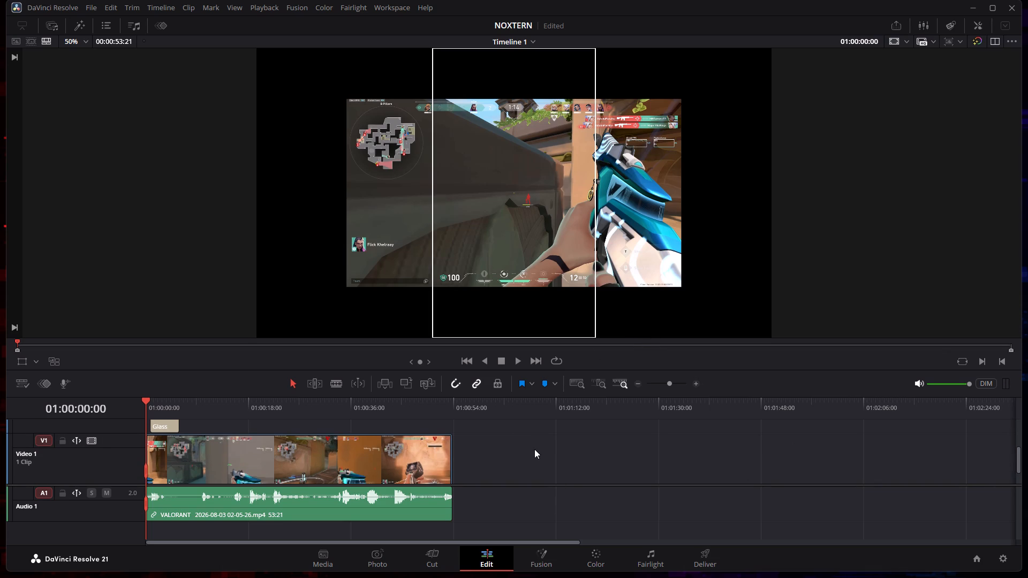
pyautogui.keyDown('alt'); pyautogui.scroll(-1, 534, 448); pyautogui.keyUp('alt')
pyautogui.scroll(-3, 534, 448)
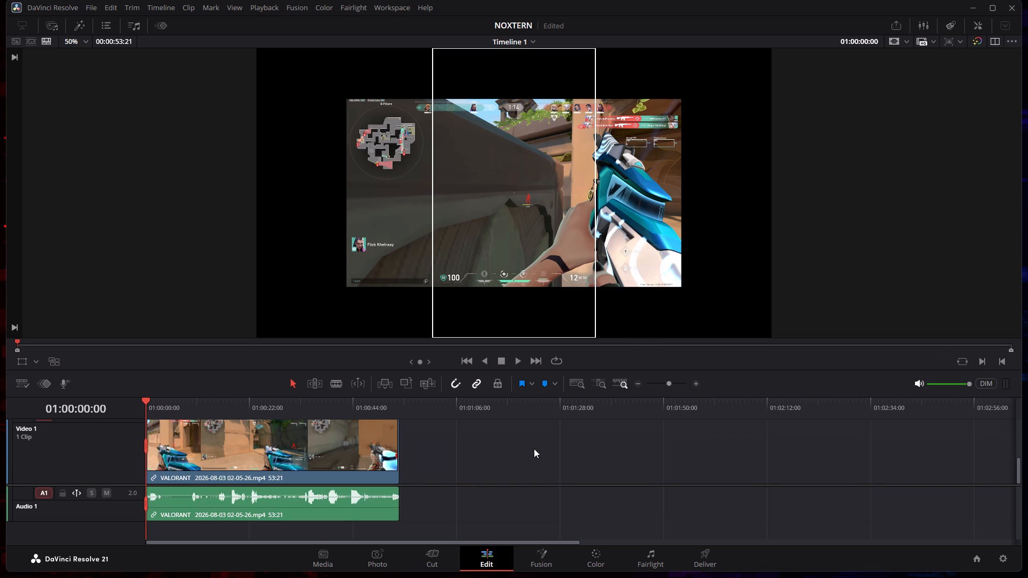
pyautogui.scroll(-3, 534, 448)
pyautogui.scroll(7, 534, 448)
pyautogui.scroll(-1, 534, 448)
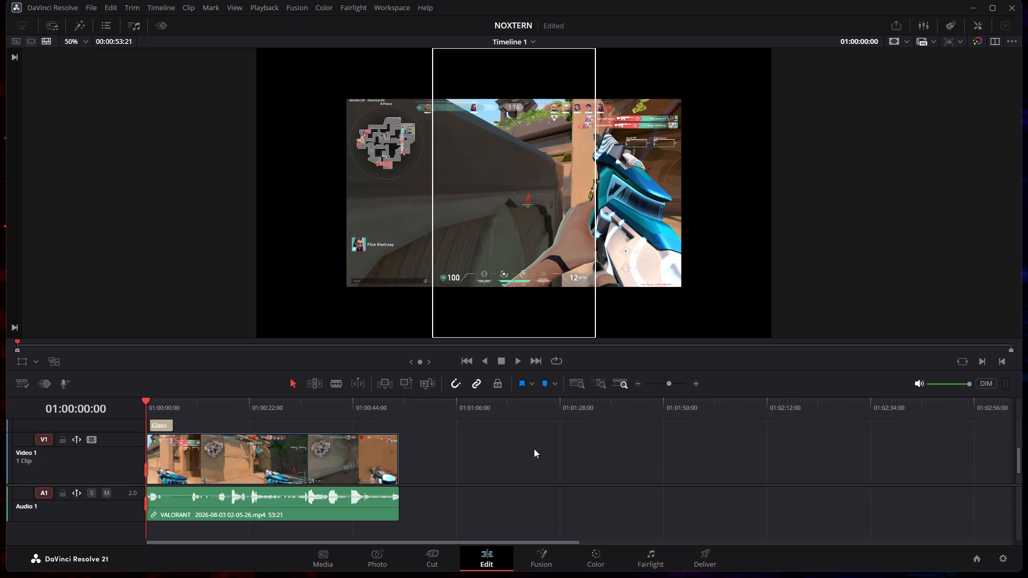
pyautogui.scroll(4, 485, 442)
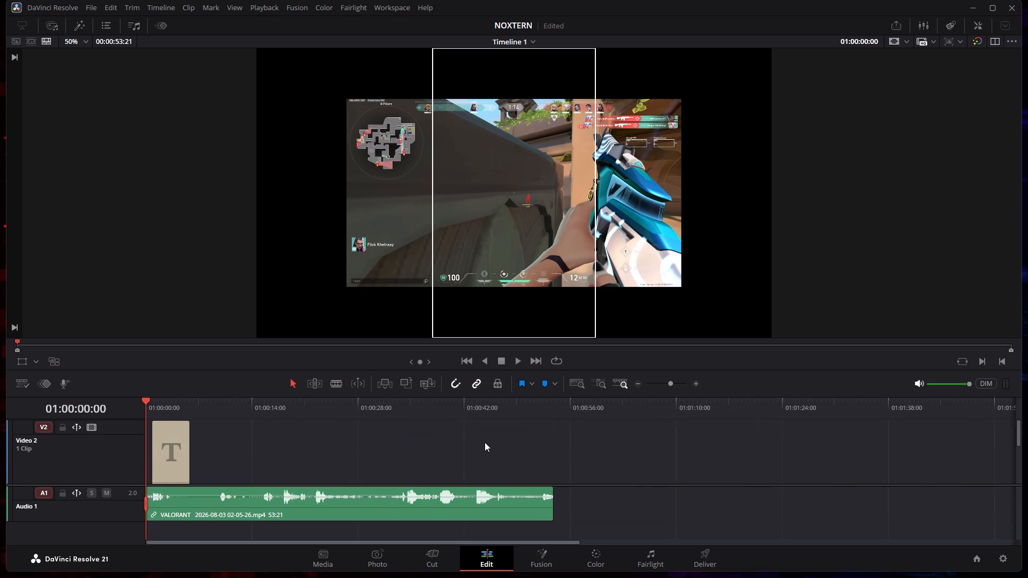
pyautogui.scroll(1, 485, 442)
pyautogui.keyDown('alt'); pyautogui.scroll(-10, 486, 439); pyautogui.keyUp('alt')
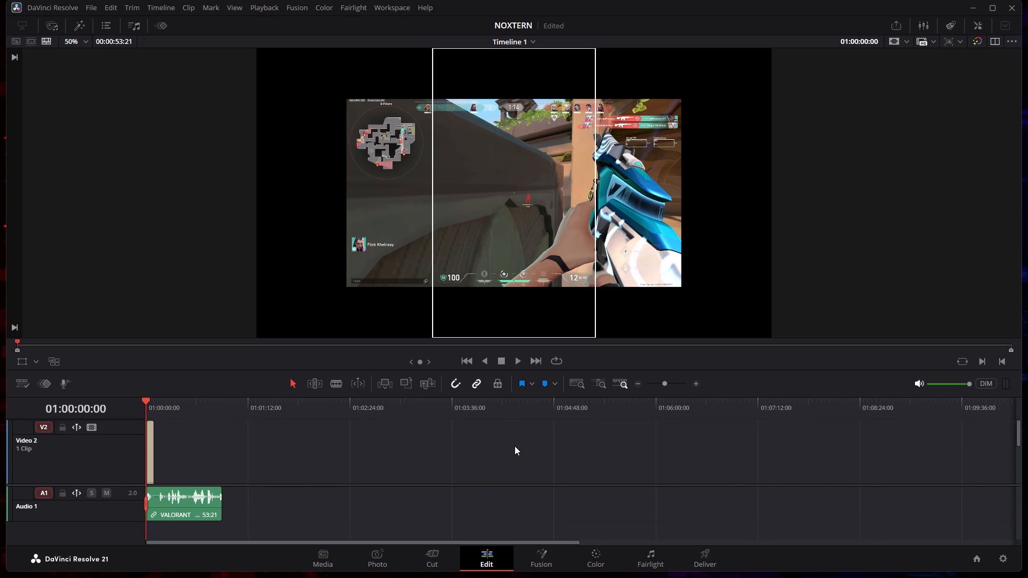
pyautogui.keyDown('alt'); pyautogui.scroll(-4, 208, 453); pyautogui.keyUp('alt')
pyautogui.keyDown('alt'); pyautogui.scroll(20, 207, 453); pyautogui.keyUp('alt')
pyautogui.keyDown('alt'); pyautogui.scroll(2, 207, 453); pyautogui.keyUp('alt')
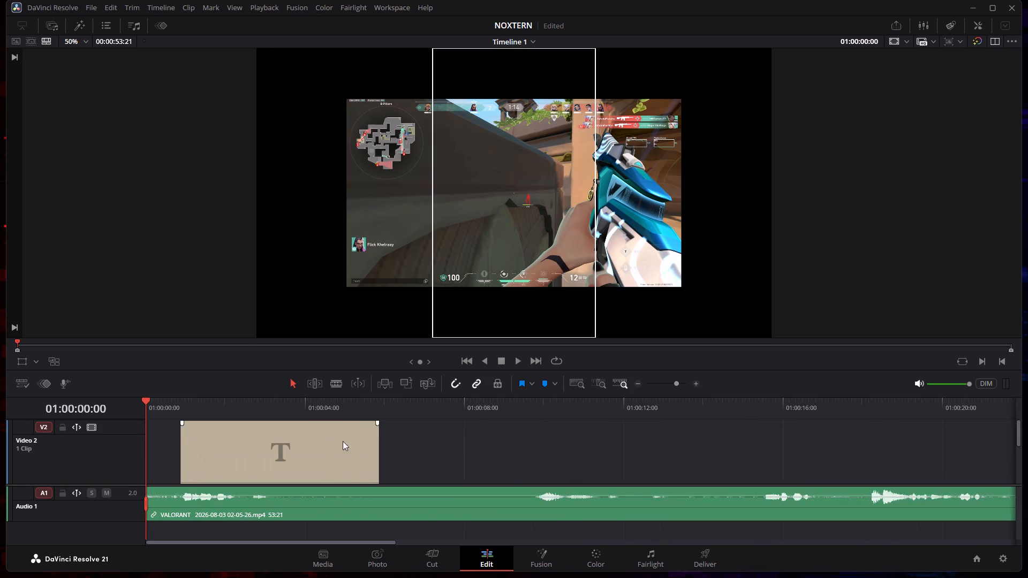
# Enlarge the timeline area by raising its divider with the viewer, and lower the video/audio divider until both video tracks and Audio 1 fit.
pyautogui.keyDown('alt'); pyautogui.scroll(6, 343, 441); pyautogui.keyUp('alt')
pyautogui.keyDown('alt'); pyautogui.scroll(-6, 643, 417); pyautogui.keyUp('alt')
pyautogui.keyDown('alt'); pyautogui.scroll(-5, 686, 438); pyautogui.keyUp('alt')
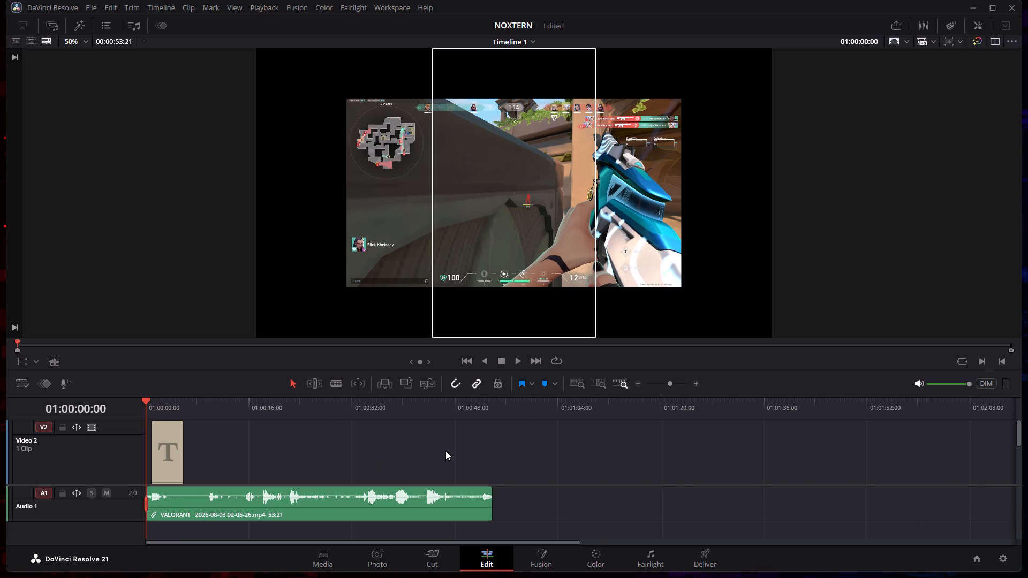
pyautogui.keyDown('ctrl'); pyautogui.scroll(-3, 458, 449); pyautogui.keyUp('ctrl')
pyautogui.keyDown('ctrl'); pyautogui.scroll(15, 458, 449); pyautogui.keyUp('ctrl')
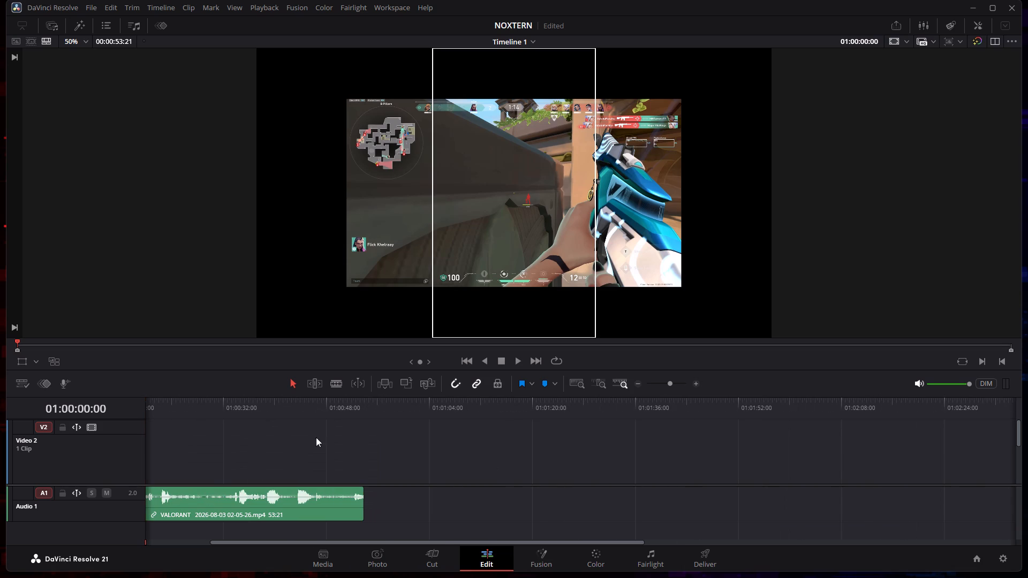
pyautogui.moveTo(1027, 426); pyautogui.dragTo(1023, 428)
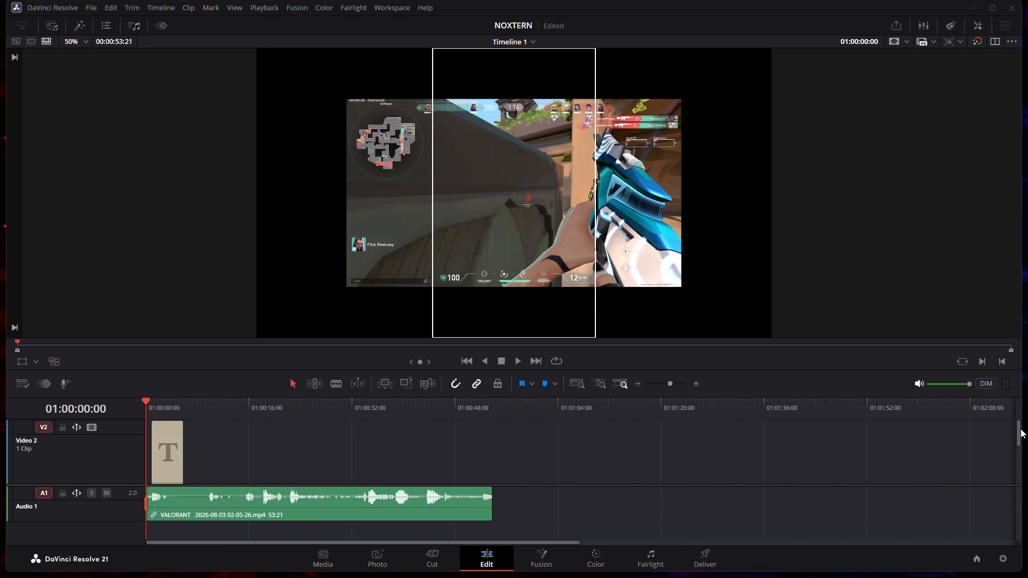
pyautogui.moveTo(1018, 431); pyautogui.dragTo(1023, 455)
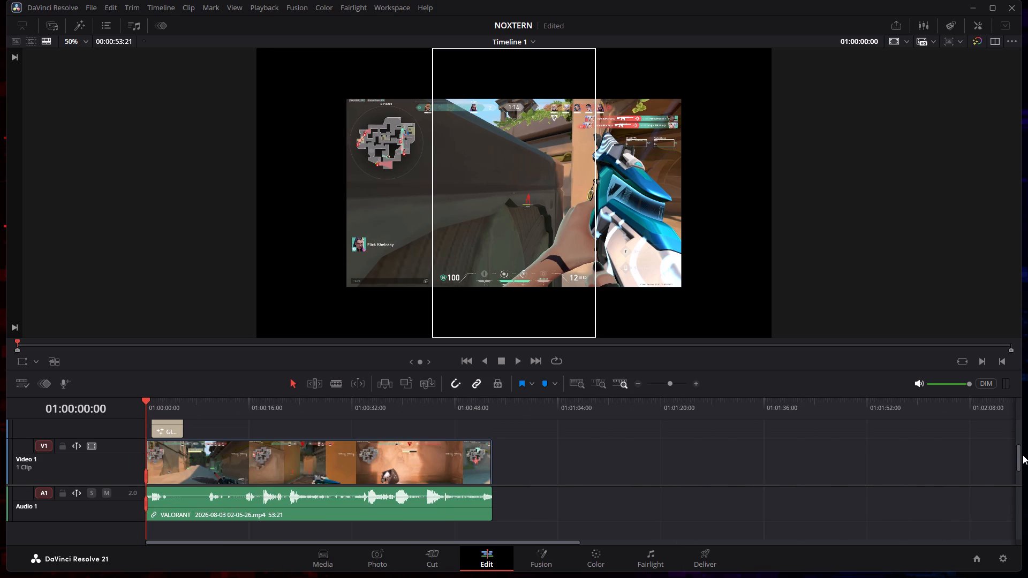
pyautogui.moveTo(1023, 455); pyautogui.dragTo(1007, 453)
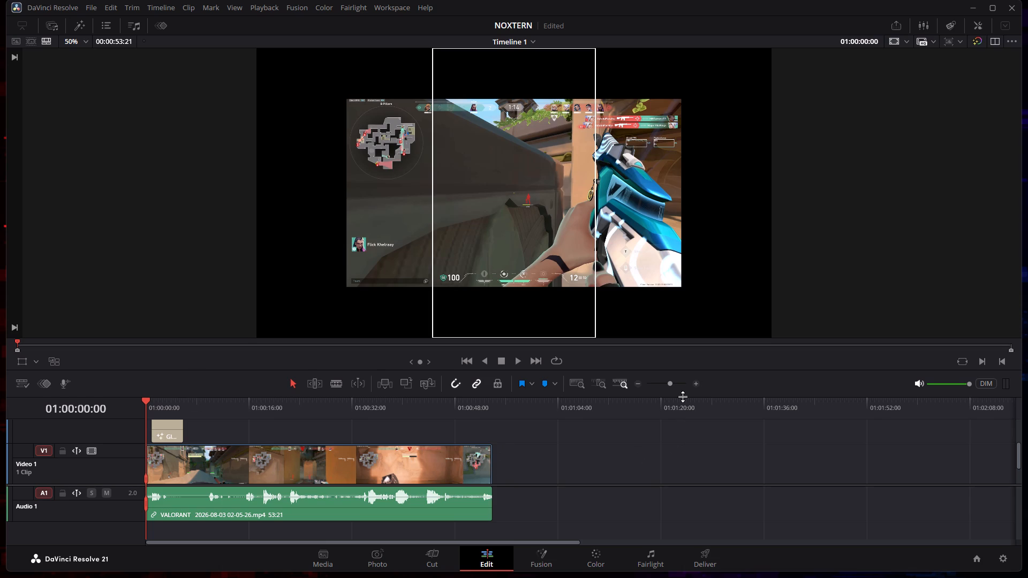
pyautogui.moveTo(683, 397); pyautogui.dragTo(663, 296)
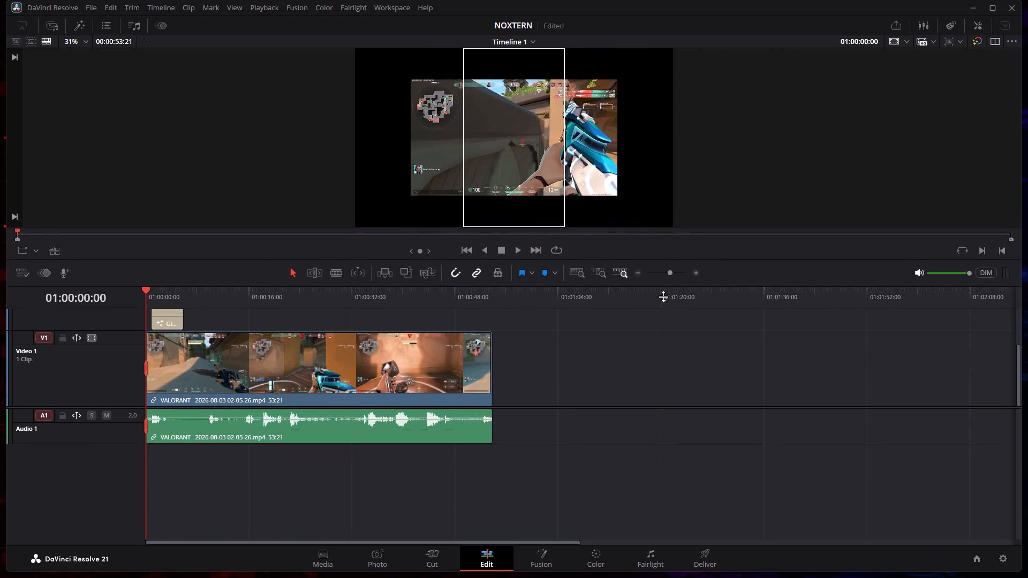
pyautogui.moveTo(663, 296); pyautogui.dragTo(668, 268)
pyautogui.moveTo(611, 387); pyautogui.dragTo(608, 417)
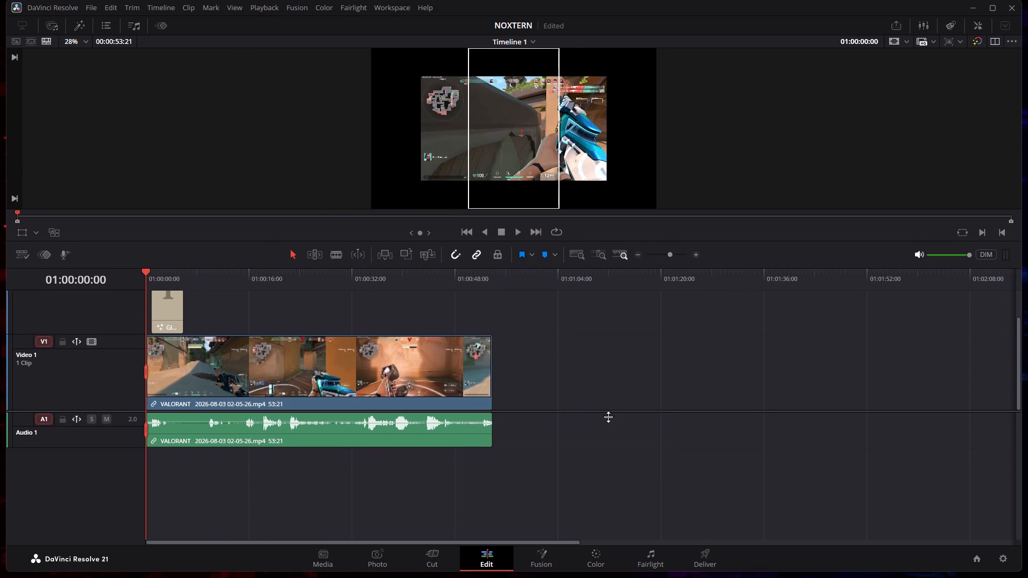
pyautogui.moveTo(608, 417); pyautogui.dragTo(604, 463)
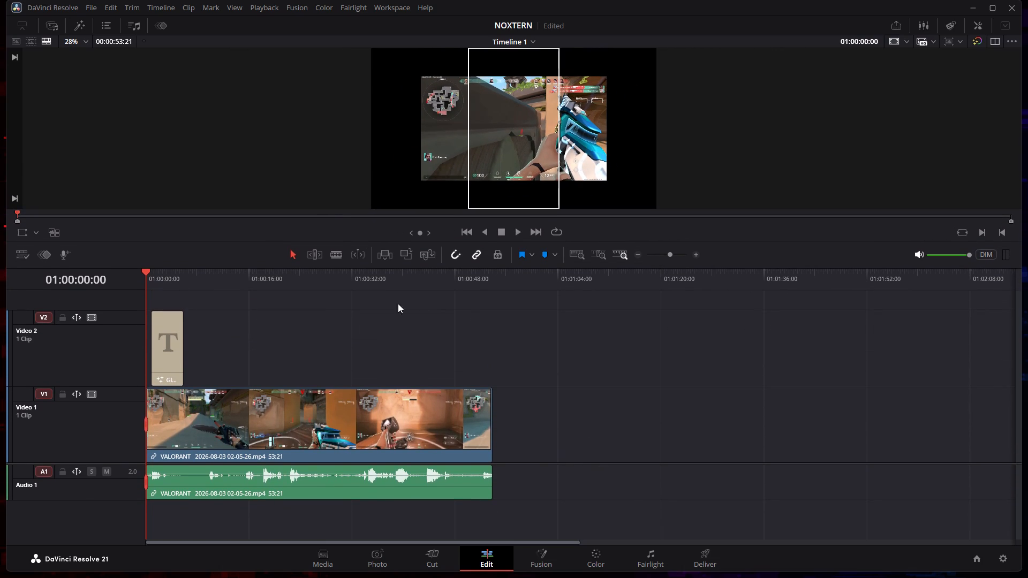
# Move the playhead over the title clip on Video 2, at 01:00:02:17, to preview the title.
pyautogui.moveTo(144, 272); pyautogui.dragTo(168, 276)
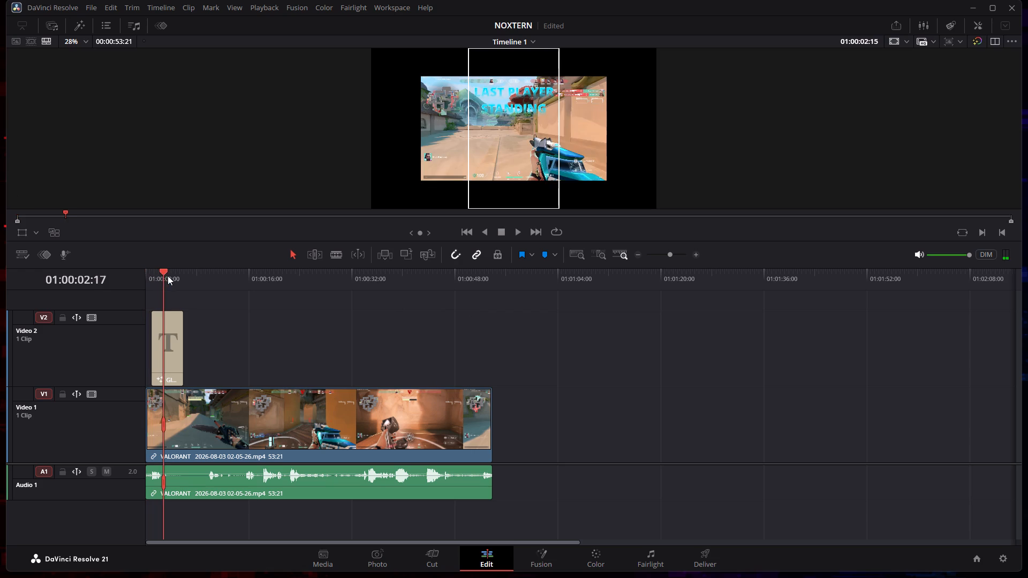
pyautogui.moveTo(168, 276); pyautogui.dragTo(163, 275)
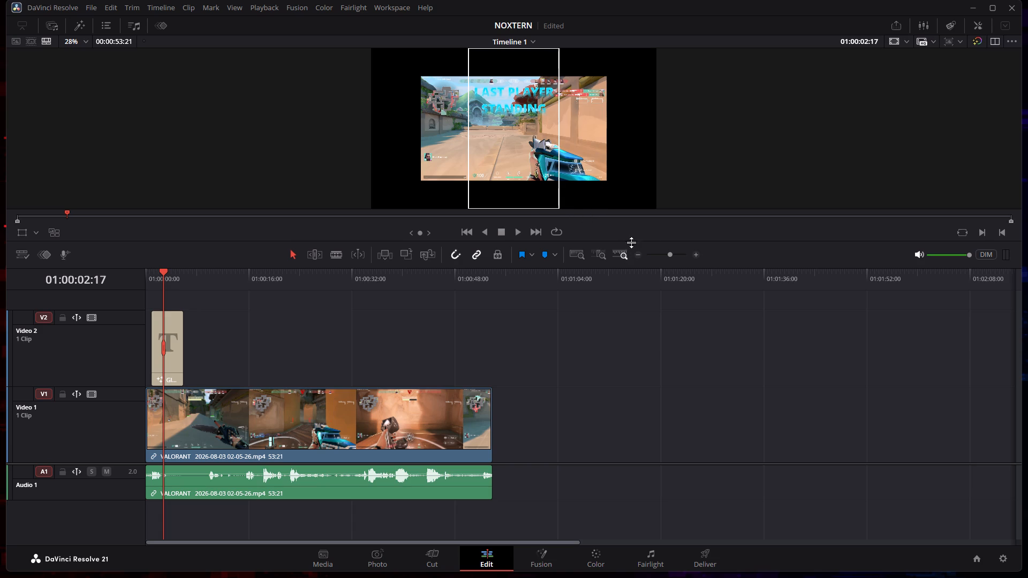
# Enlarge the viewer by lowering its divider with the timeline, and lower the divider between the video and audio tracks.
pyautogui.moveTo(634, 240); pyautogui.dragTo(637, 325)
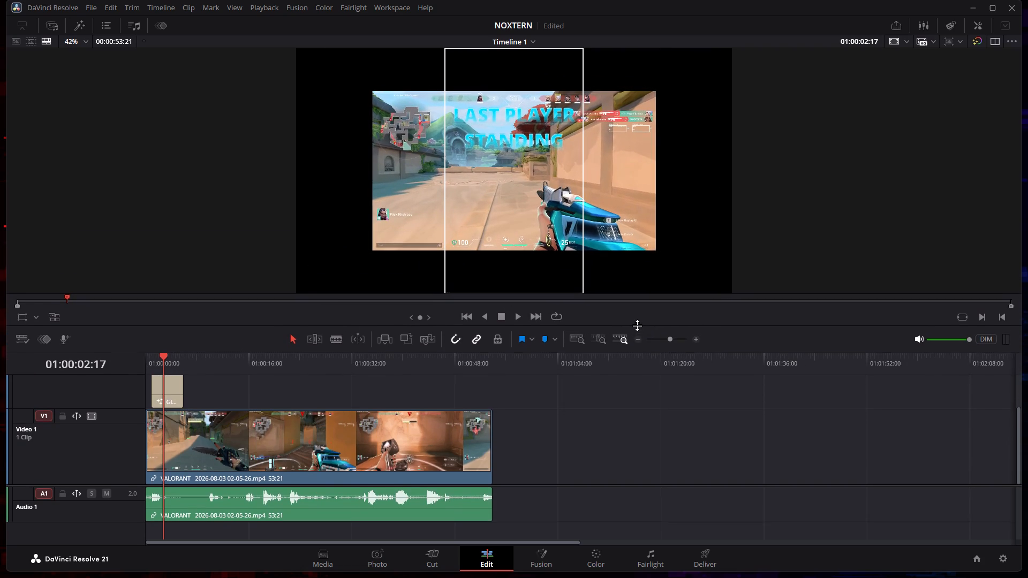
pyautogui.moveTo(637, 325); pyautogui.dragTo(635, 306)
pyautogui.moveTo(566, 475); pyautogui.dragTo(571, 495)
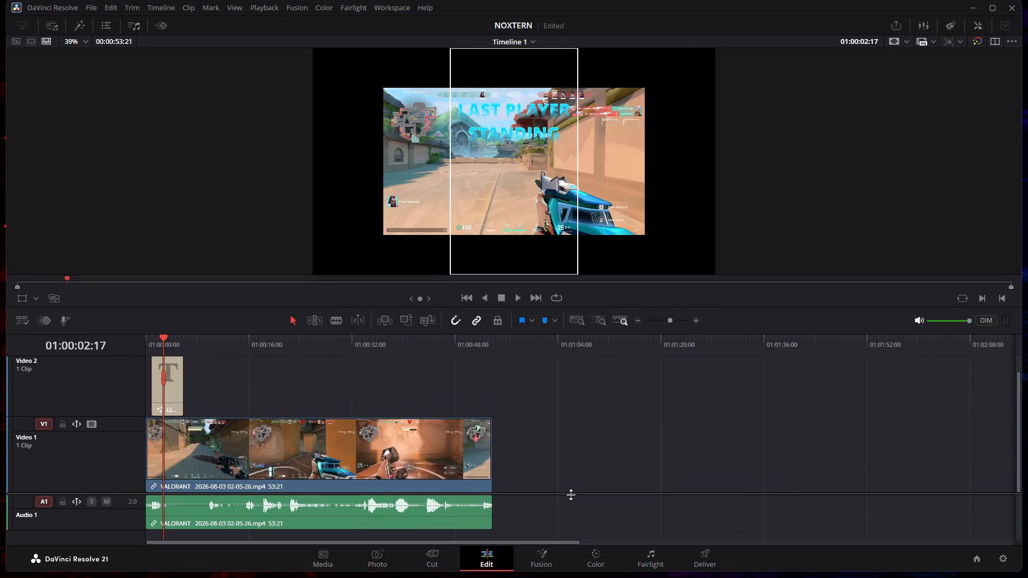
pyautogui.moveTo(571, 495); pyautogui.dragTo(571, 497)
# Move the playhead to the end of the VALORANT clip at 01:00:53:21.
pyautogui.click(672, 281)
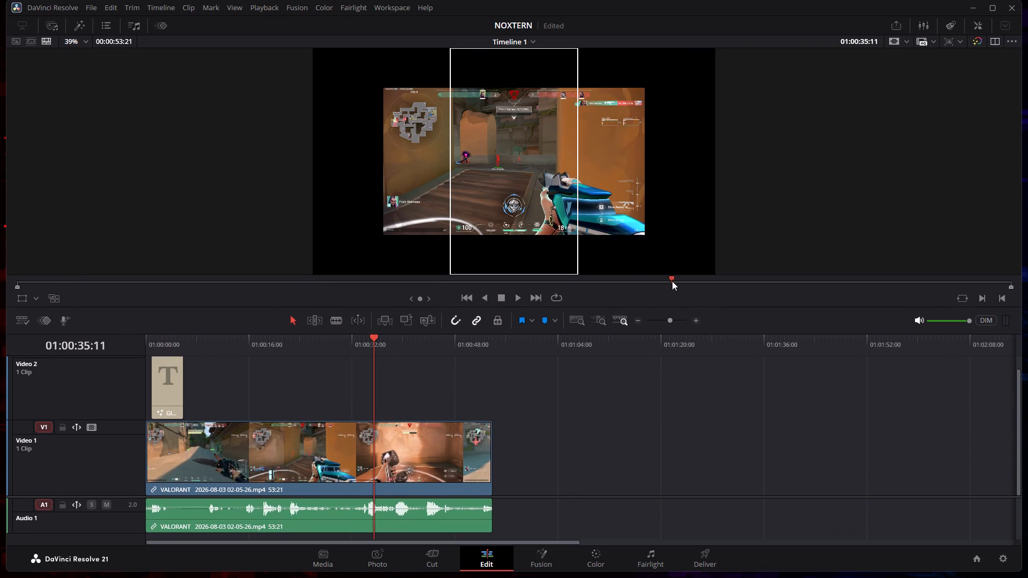
pyautogui.moveTo(375, 337); pyautogui.dragTo(496, 364)
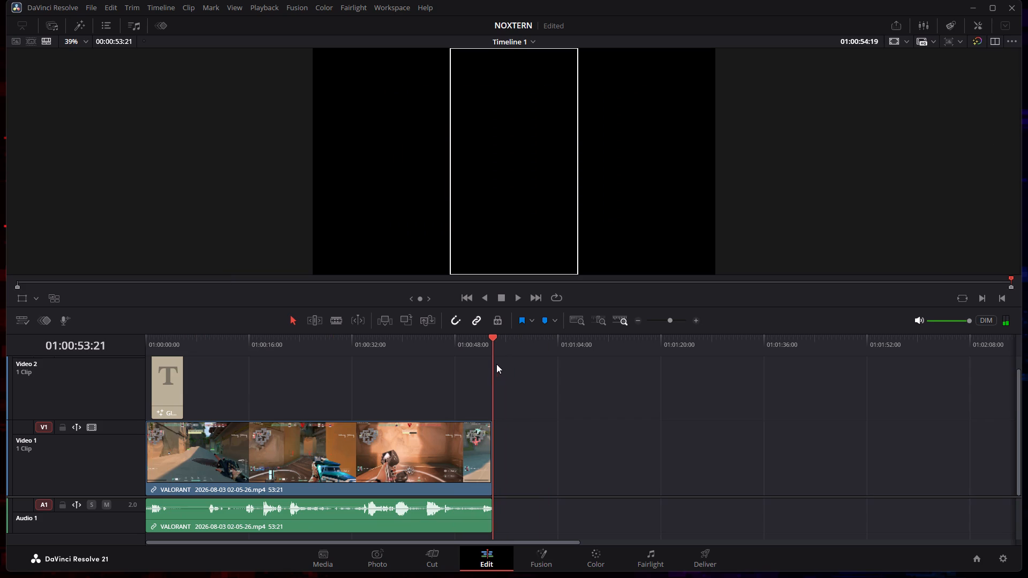
pyautogui.moveTo(496, 364); pyautogui.dragTo(488, 364)
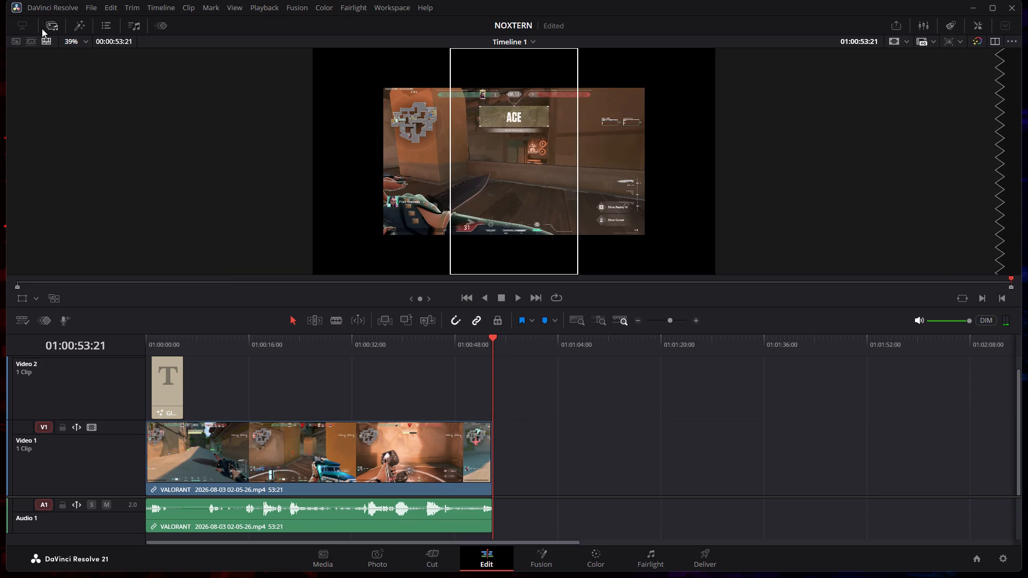
# Show the Media Pool and import BIG ,NOOB KI TATTI.mov from the davinci Videos folder on Local Disk (D:).
pyautogui.click(47, 24)
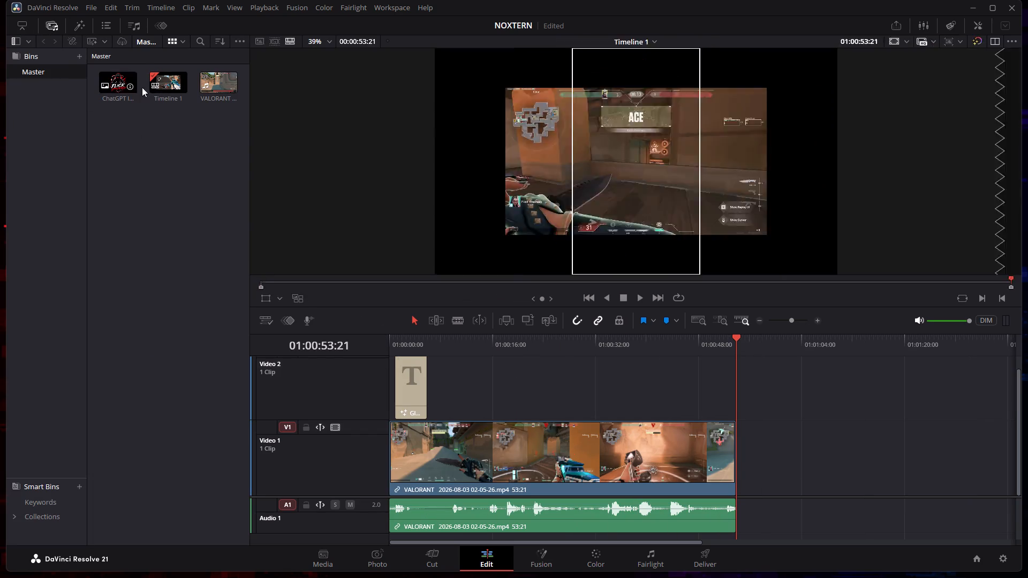
pyautogui.rightClick(130, 157)
pyautogui.click(198, 286)
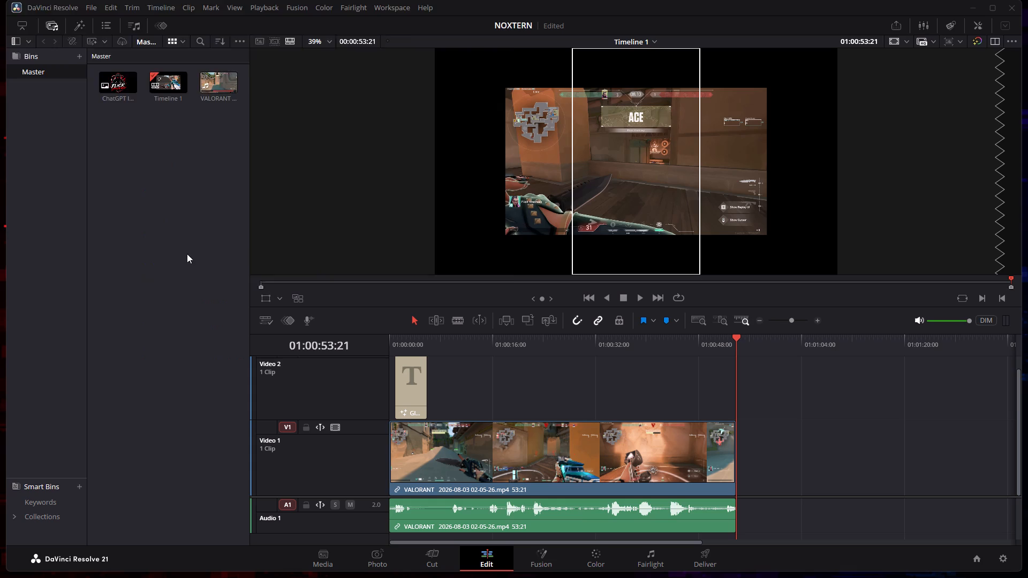
pyautogui.scroll(-1, 54, 126)
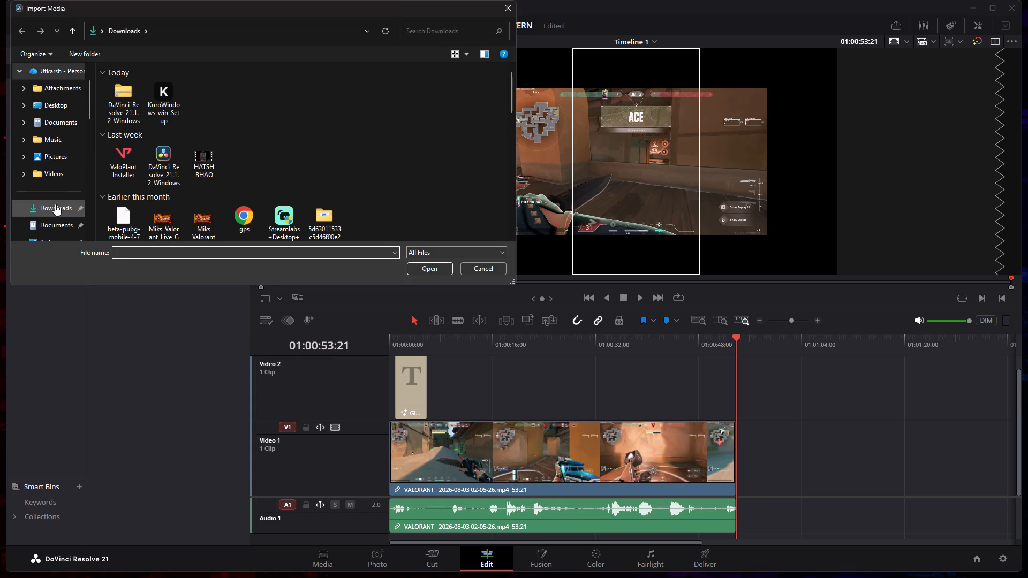
pyautogui.click(55, 204)
pyautogui.scroll(-7, 55, 215)
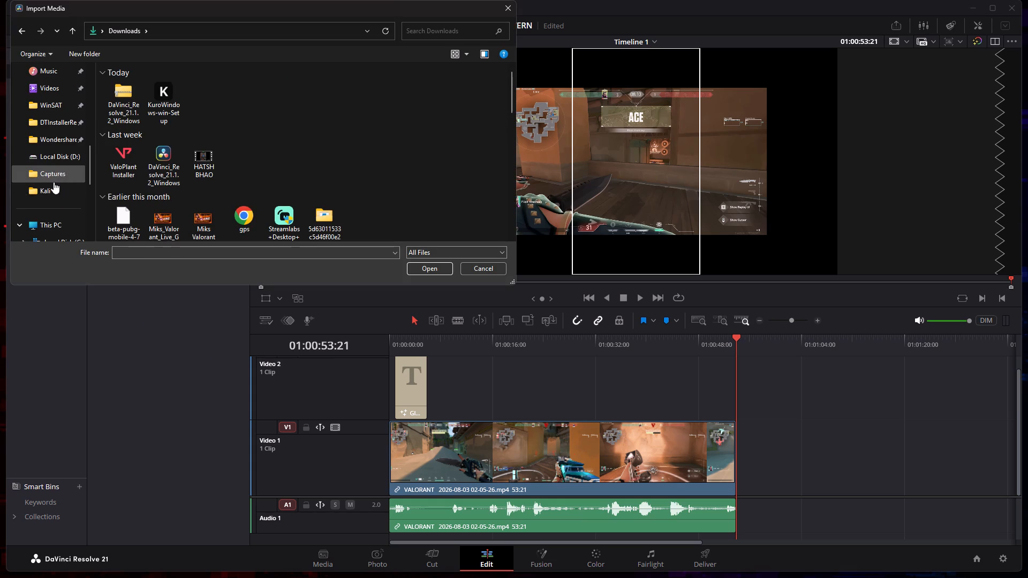
pyautogui.click(49, 154)
pyautogui.scroll(-1, 148, 122)
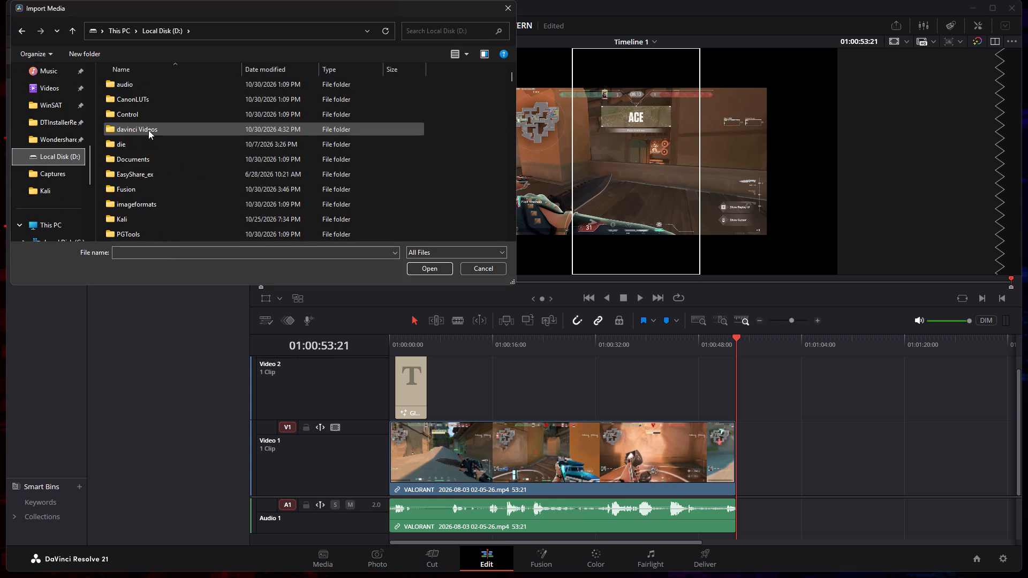
pyautogui.scroll(1, 154, 101)
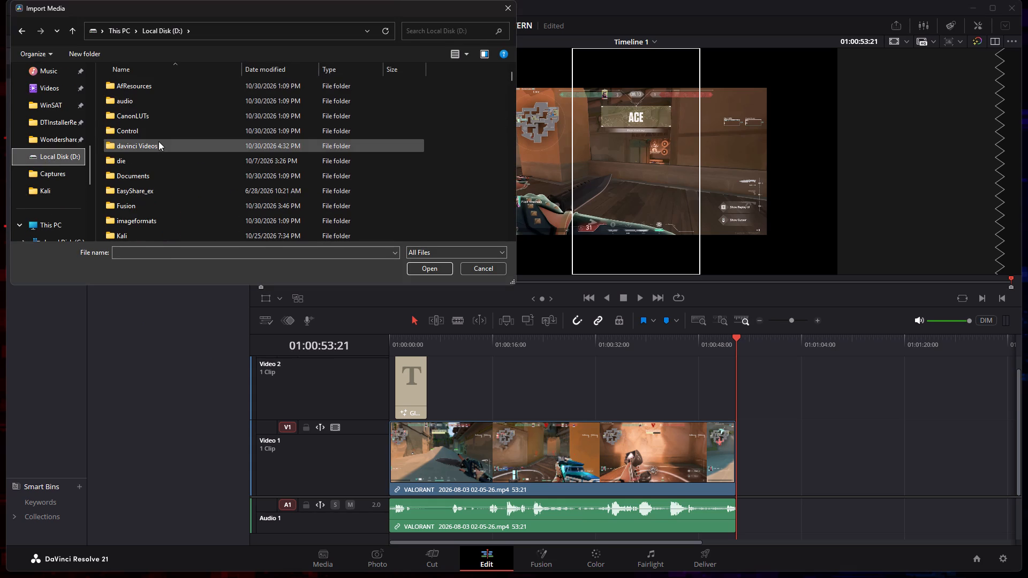
pyautogui.doubleClick(158, 142)
pyautogui.click(220, 116)
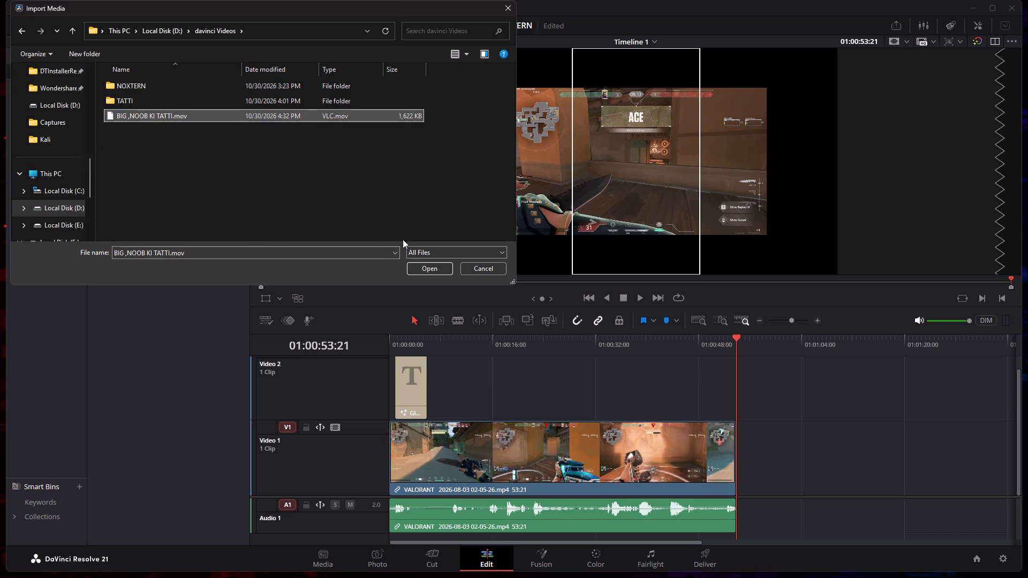
pyautogui.click(435, 269)
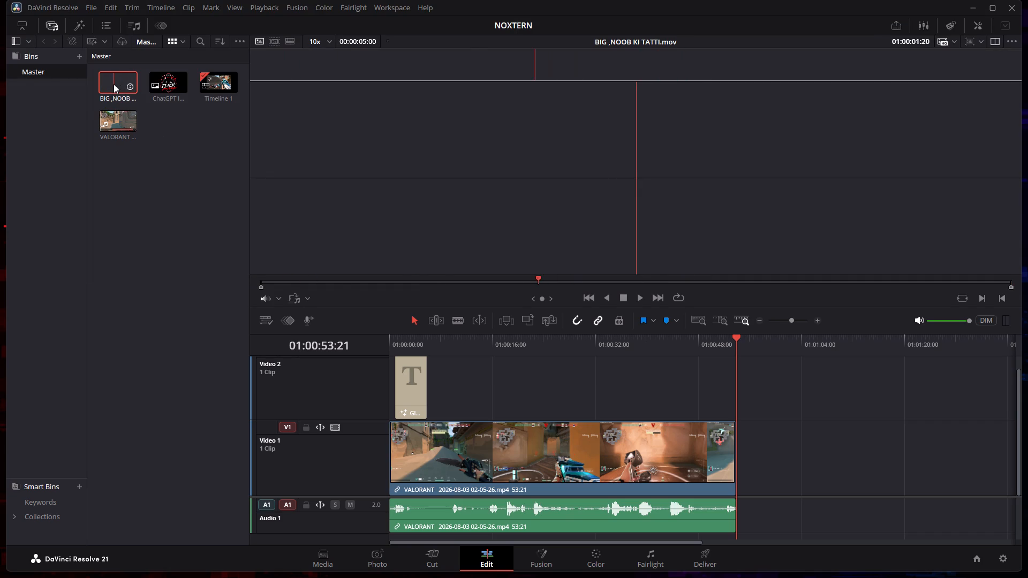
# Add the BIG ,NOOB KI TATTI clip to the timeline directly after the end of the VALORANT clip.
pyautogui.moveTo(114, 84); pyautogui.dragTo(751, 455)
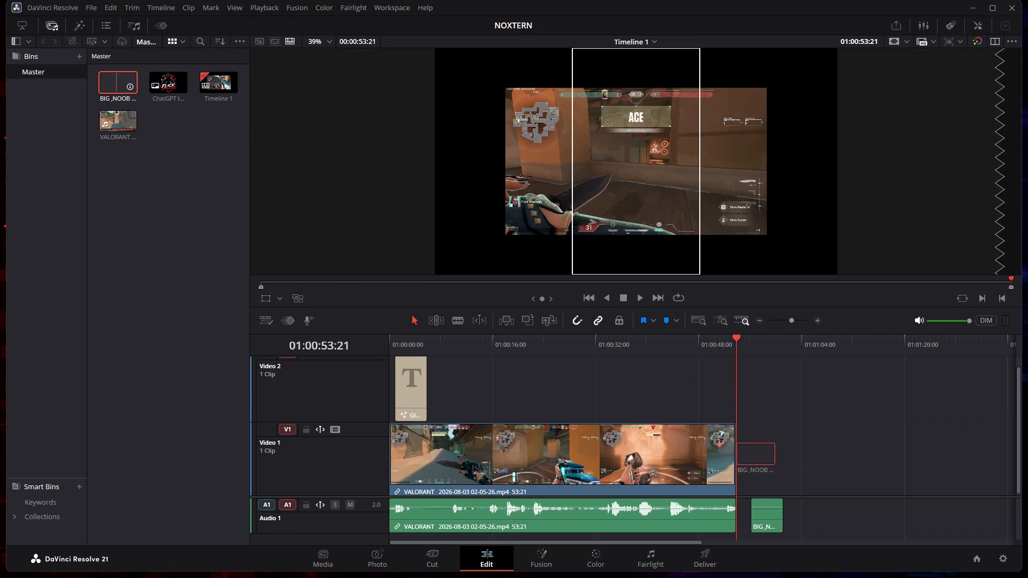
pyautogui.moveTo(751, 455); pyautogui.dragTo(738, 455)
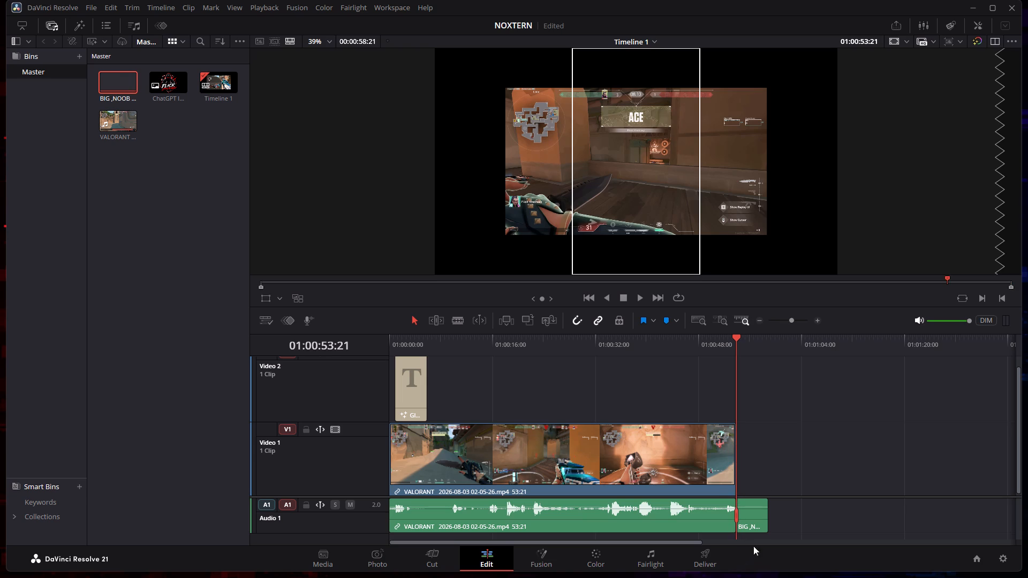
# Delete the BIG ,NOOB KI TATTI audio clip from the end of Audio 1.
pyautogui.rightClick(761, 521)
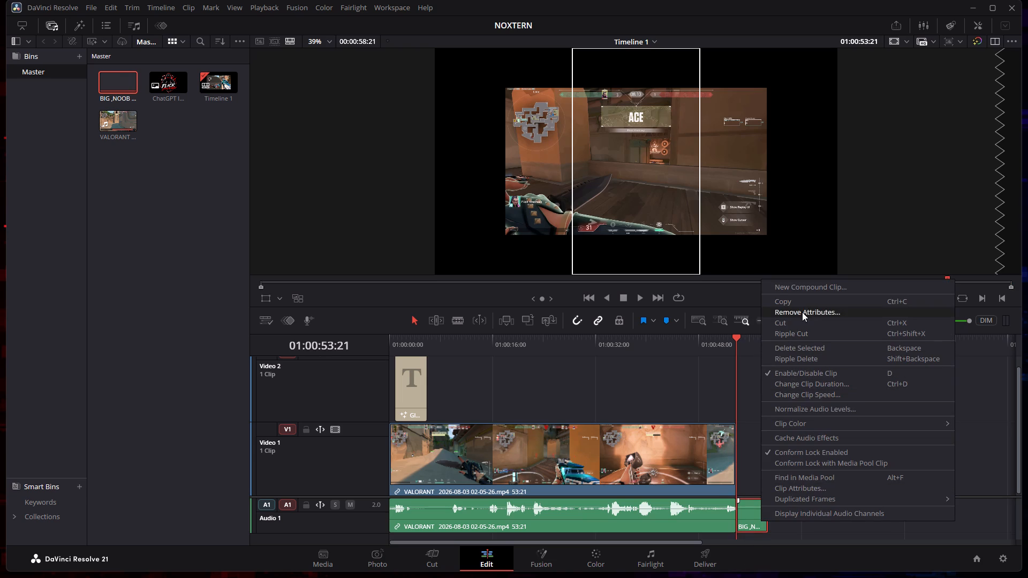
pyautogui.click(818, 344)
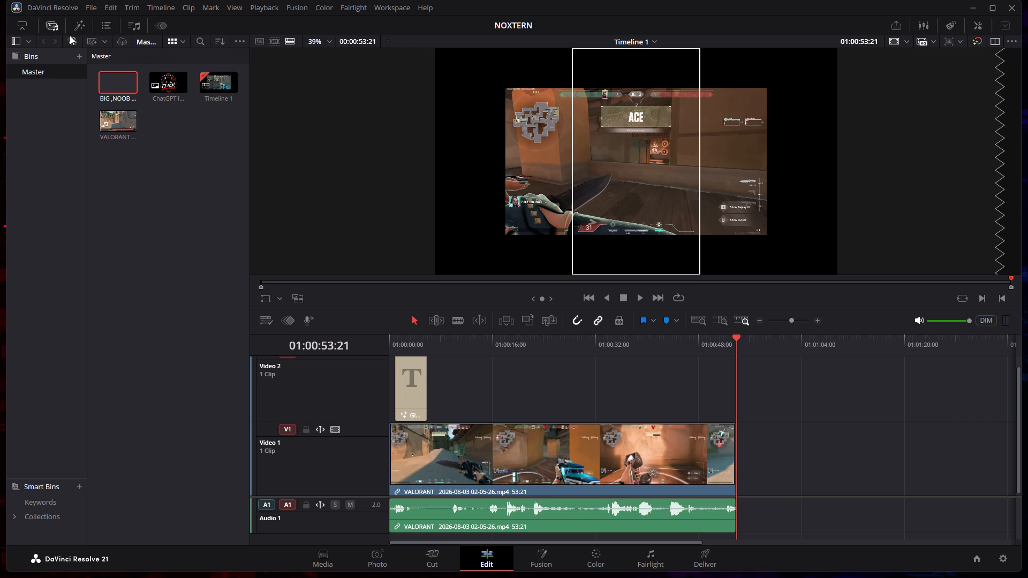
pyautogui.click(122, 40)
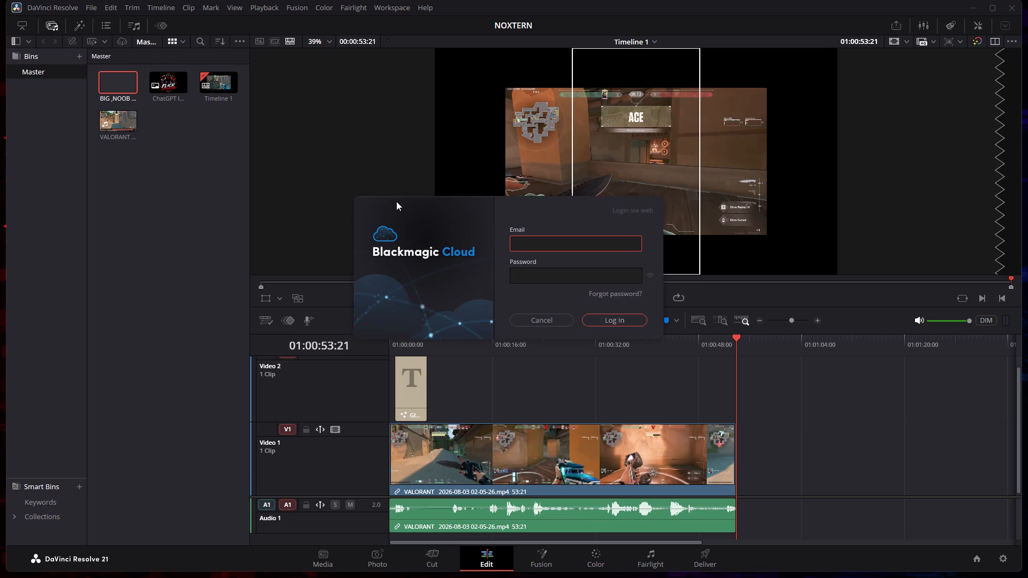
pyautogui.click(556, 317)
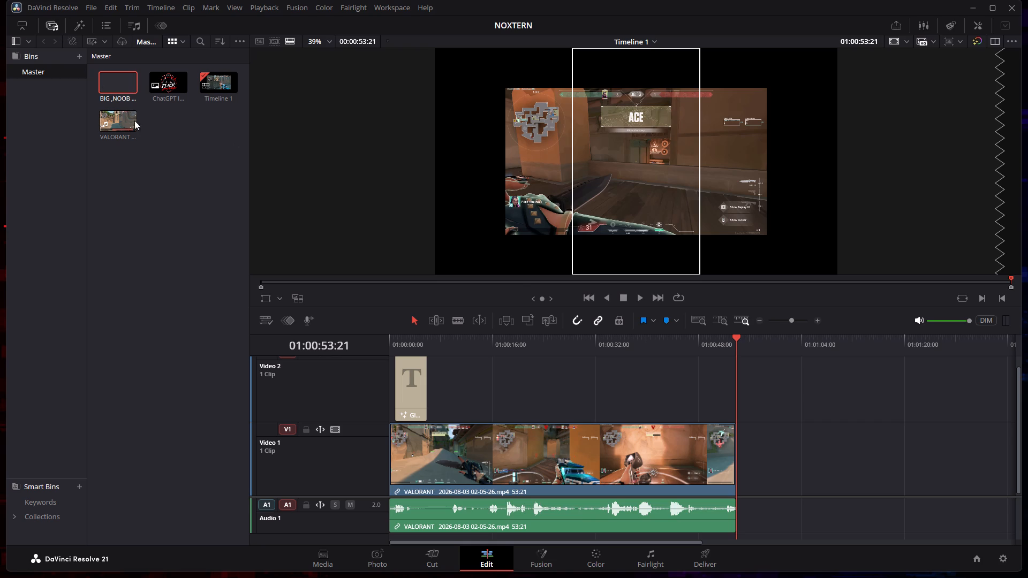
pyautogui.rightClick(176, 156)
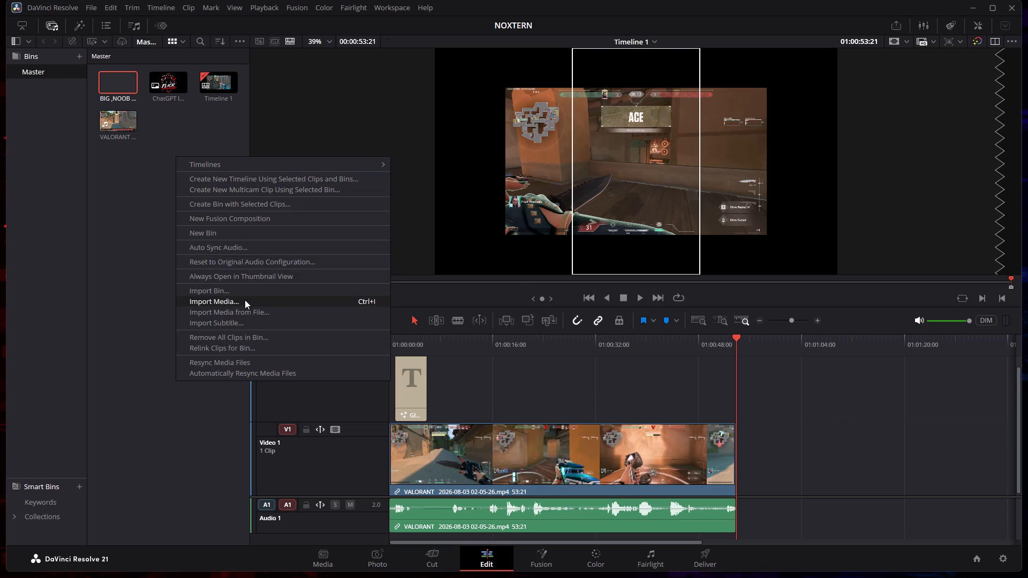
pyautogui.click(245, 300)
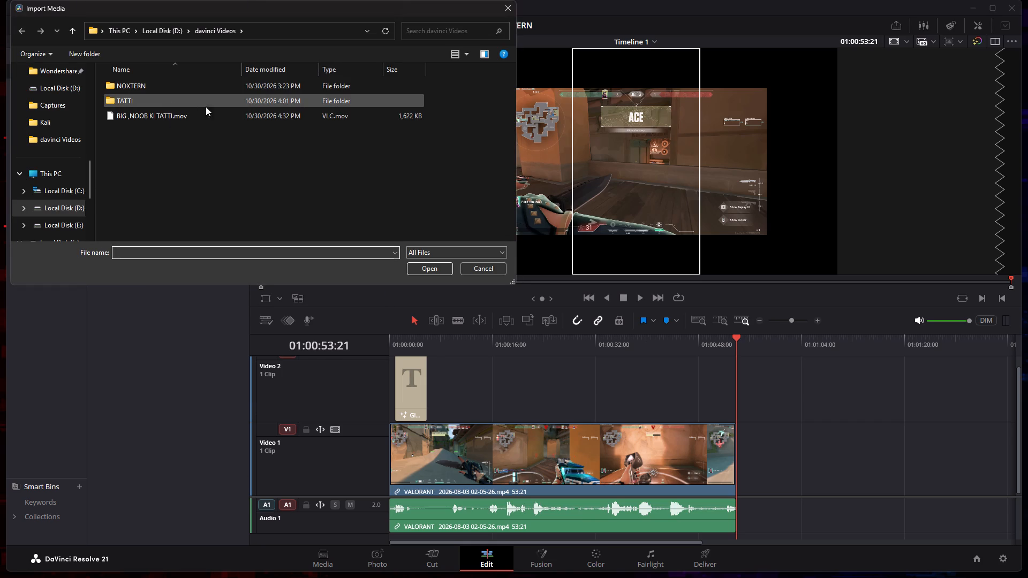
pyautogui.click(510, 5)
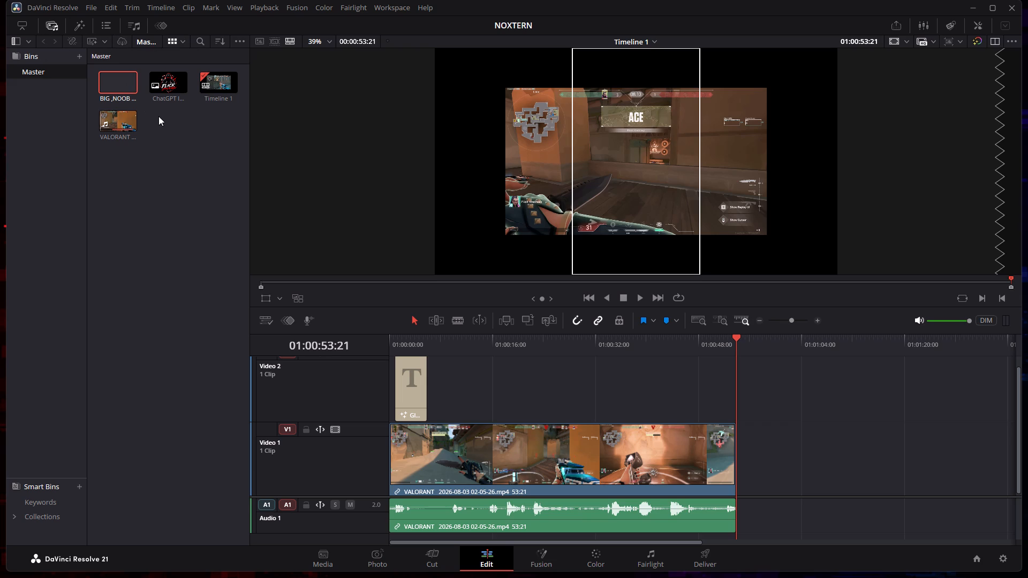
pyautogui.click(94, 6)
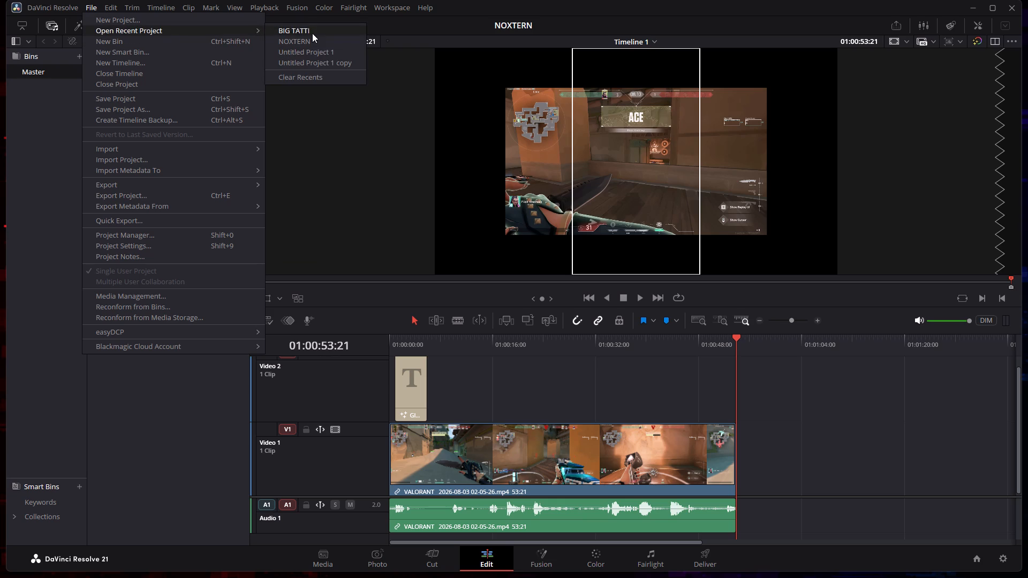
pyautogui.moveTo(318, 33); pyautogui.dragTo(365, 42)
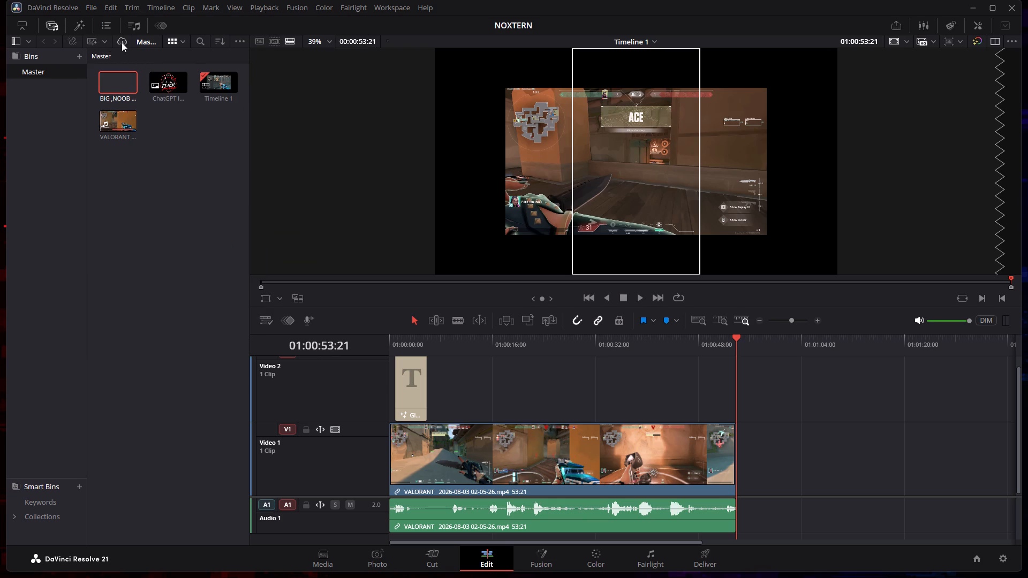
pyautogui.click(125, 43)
# Switch to File Explorer and preview BIG ,NOOB KI TATTI.mov from davinci Videos on Local Disk (D:) in Photos, closing the viewer when done.
pyautogui.click(543, 320)
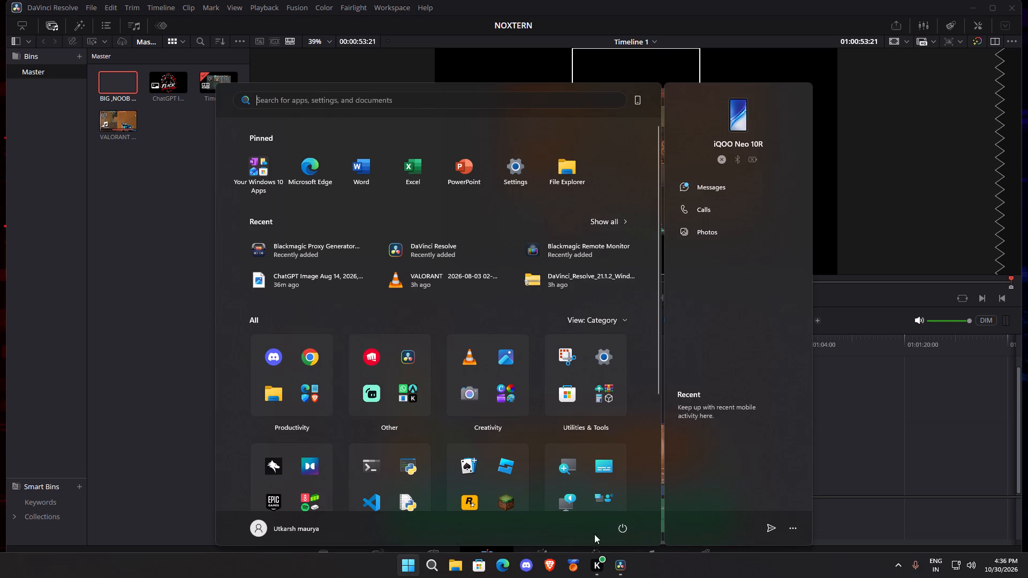
pyautogui.click(271, 386)
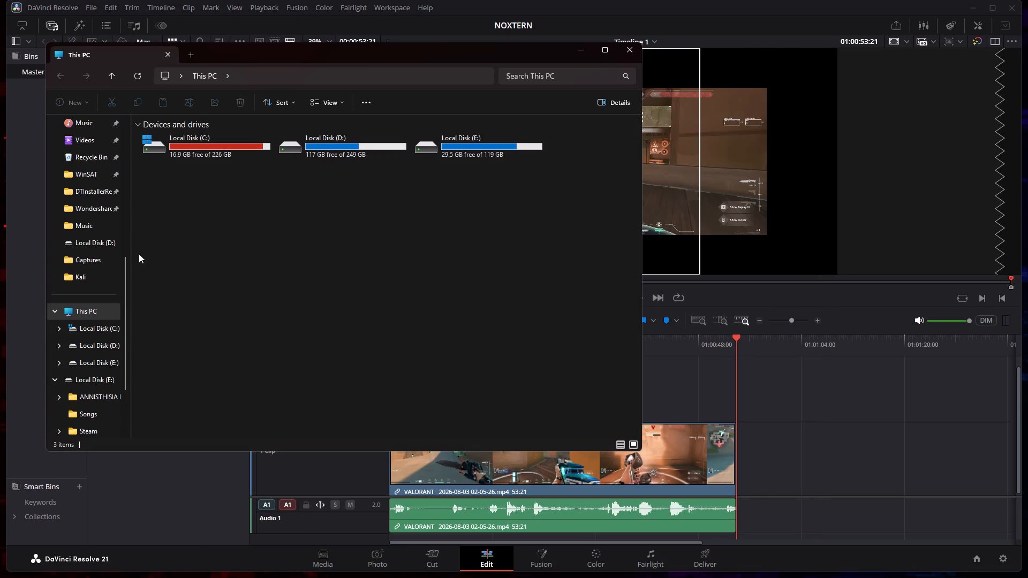
pyautogui.scroll(-2, 73, 331)
pyautogui.doubleClick(343, 152)
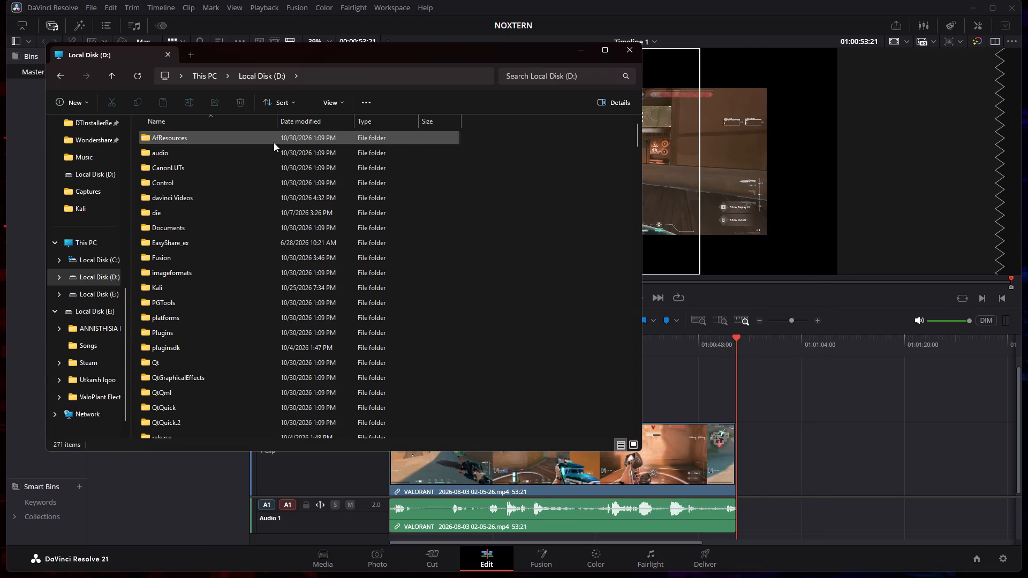
pyautogui.scroll(-1, 187, 288)
pyautogui.scroll(2, 194, 182)
pyautogui.doubleClick(194, 196)
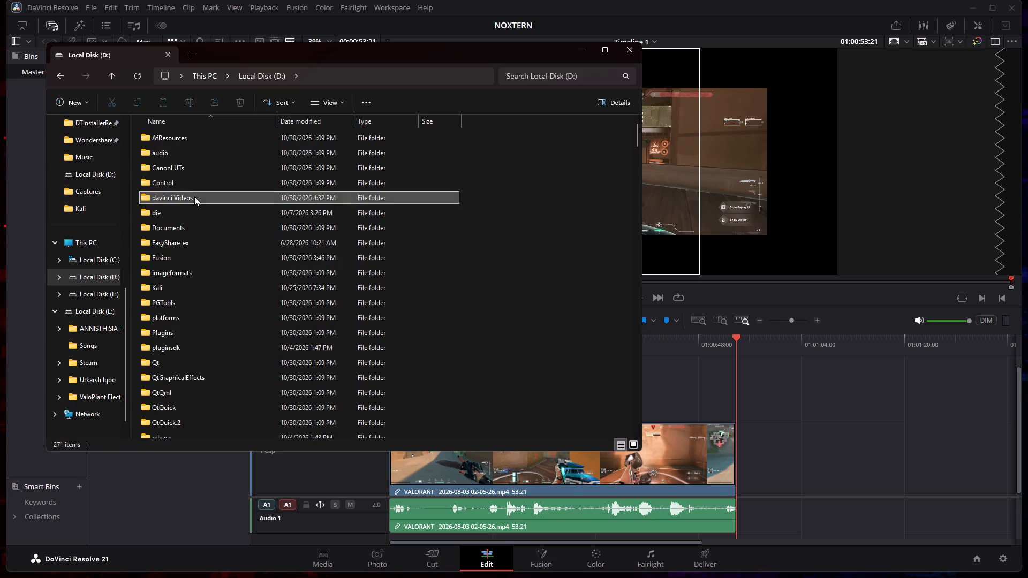
pyautogui.doubleClick(225, 177)
pyautogui.doubleClick(234, 173)
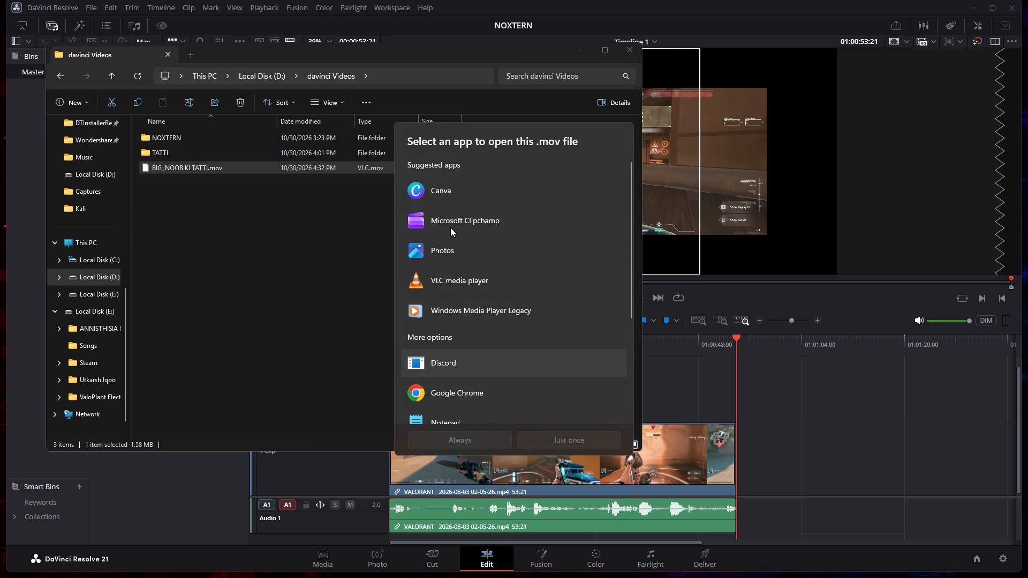
pyautogui.click(450, 227)
pyautogui.click(451, 254)
pyautogui.click(480, 439)
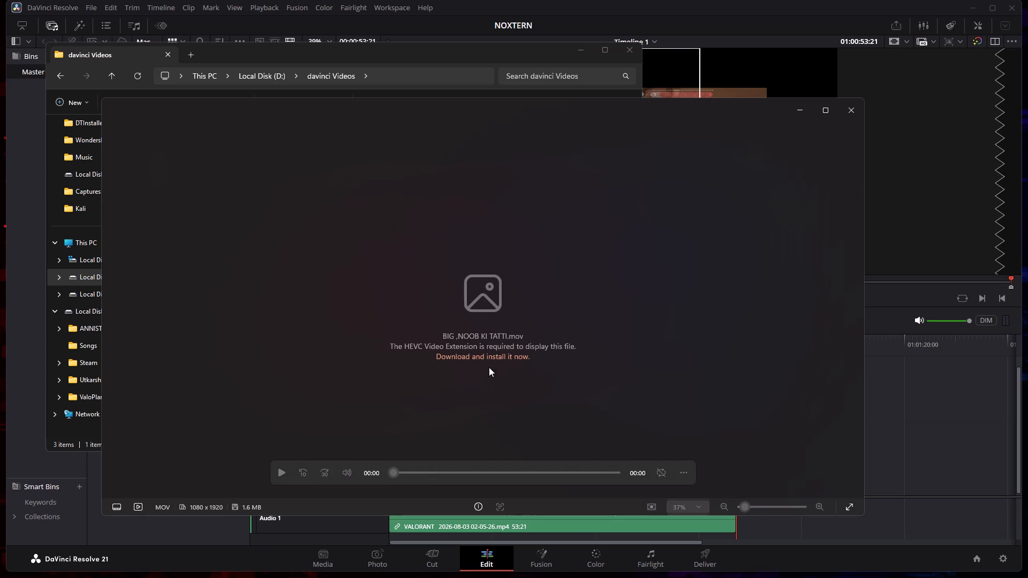
pyautogui.click(863, 101)
pyautogui.click(852, 111)
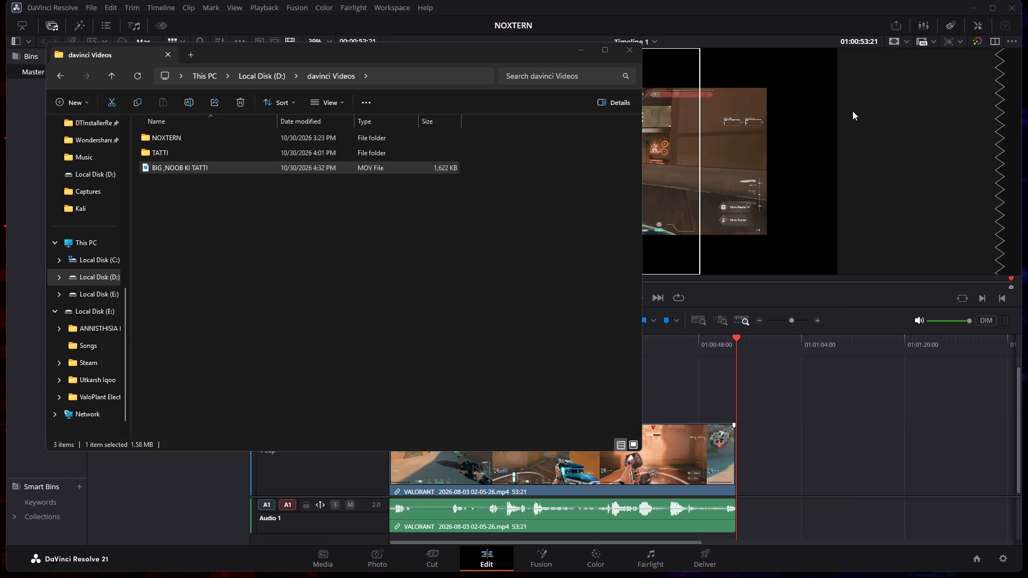
# Check the contents of the TATTI folder inside davinci Videos and close File Explorer.
pyautogui.doubleClick(243, 146)
pyautogui.doubleClick(243, 150)
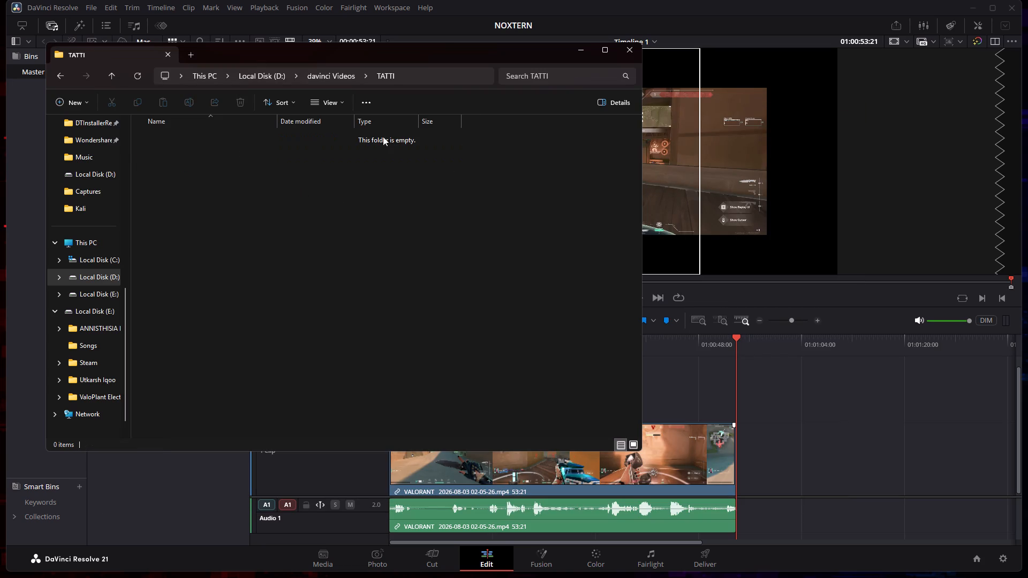
pyautogui.click(633, 45)
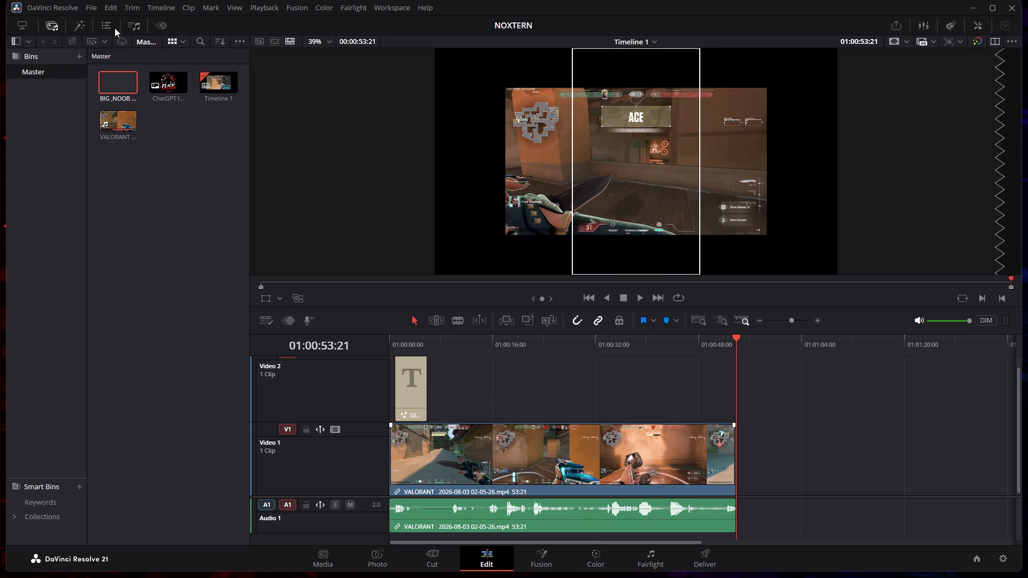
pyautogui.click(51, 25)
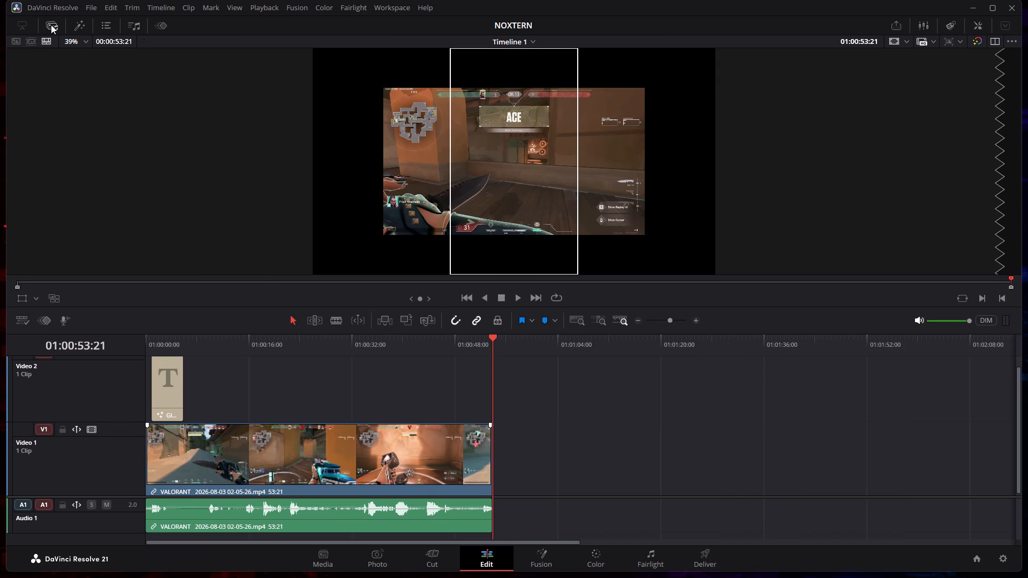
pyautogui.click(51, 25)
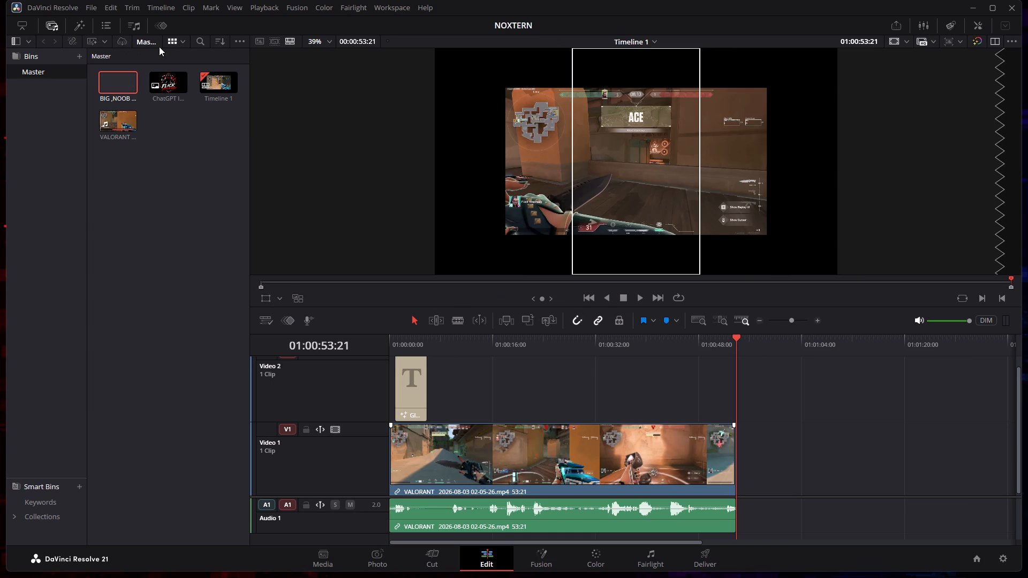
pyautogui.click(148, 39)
# Open the recent project BIG TATTI in DaVinci Resolve.
pyautogui.click(88, 9)
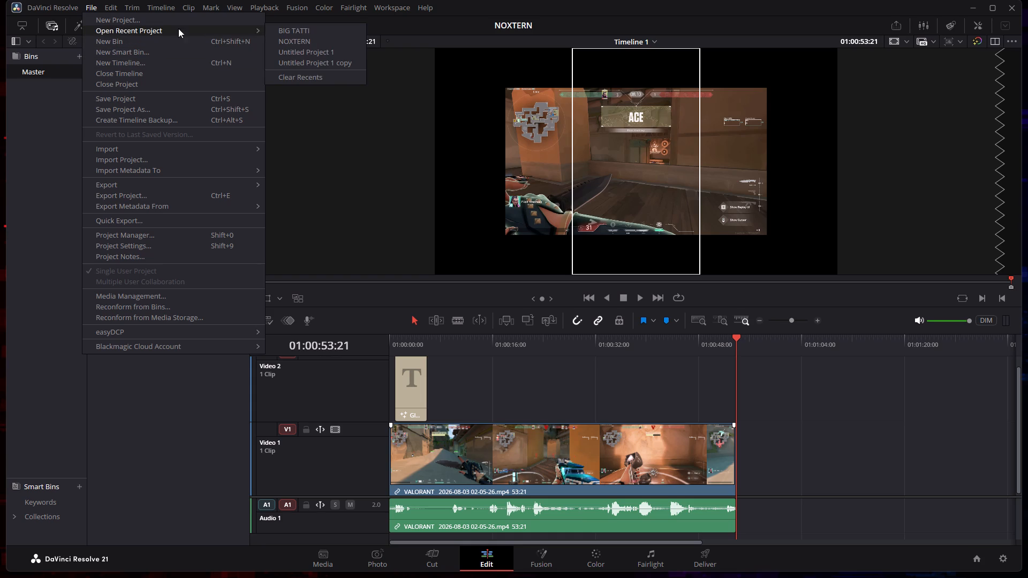
pyautogui.click(330, 31)
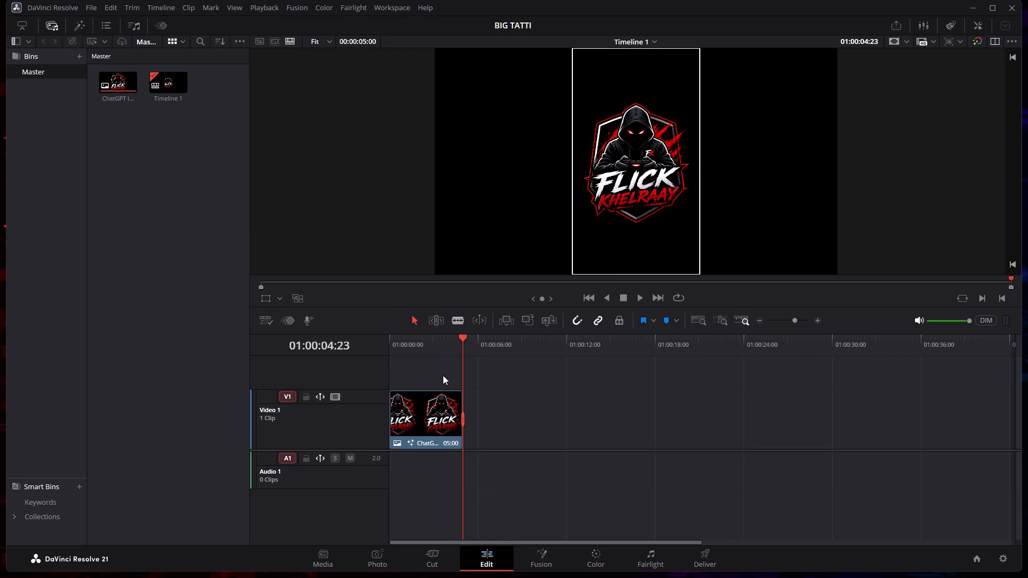
# Scrub through the logo clip on Timeline 1 to review the outro from start to end.
pyautogui.moveTo(464, 336); pyautogui.dragTo(410, 339)
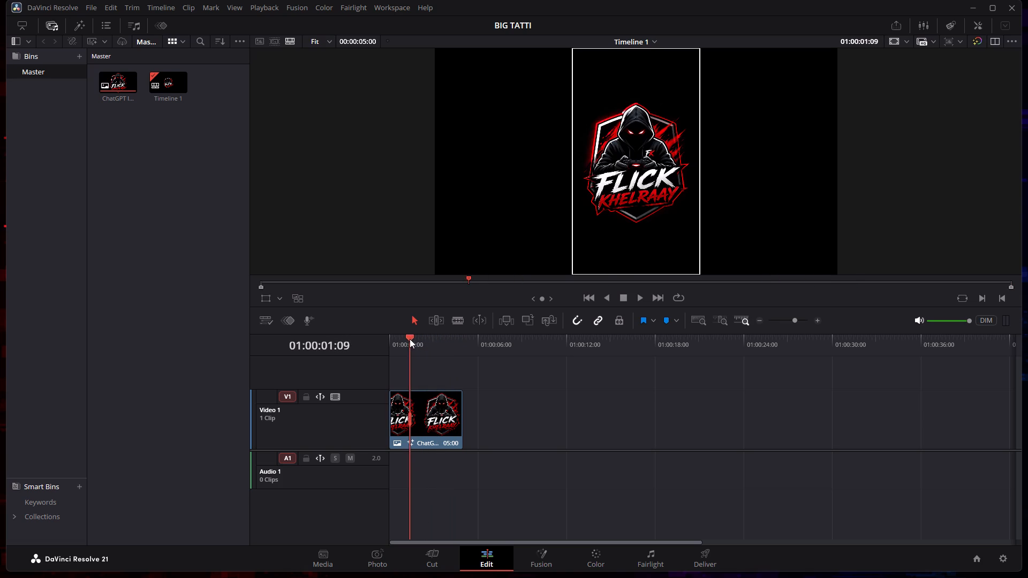
pyautogui.moveTo(410, 339); pyautogui.dragTo(393, 340)
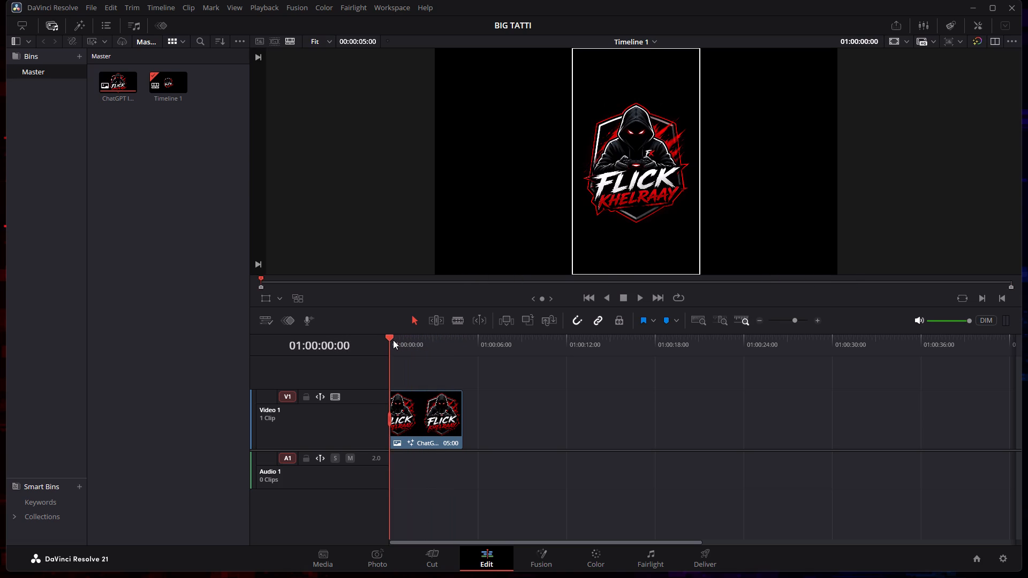
pyautogui.moveTo(393, 340); pyautogui.dragTo(461, 343)
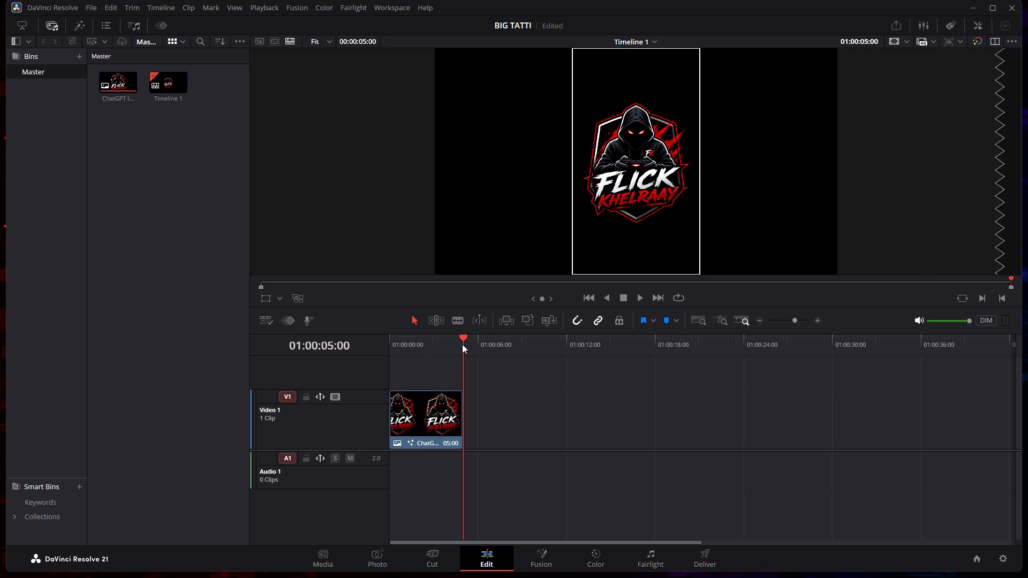
pyautogui.moveTo(462, 337); pyautogui.dragTo(452, 337)
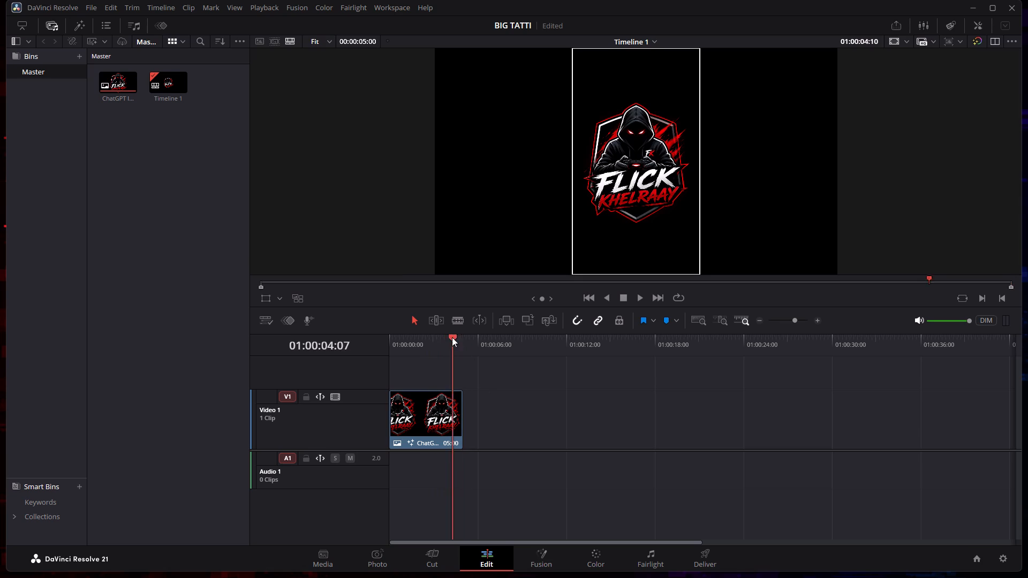
pyautogui.moveTo(452, 337); pyautogui.dragTo(422, 337)
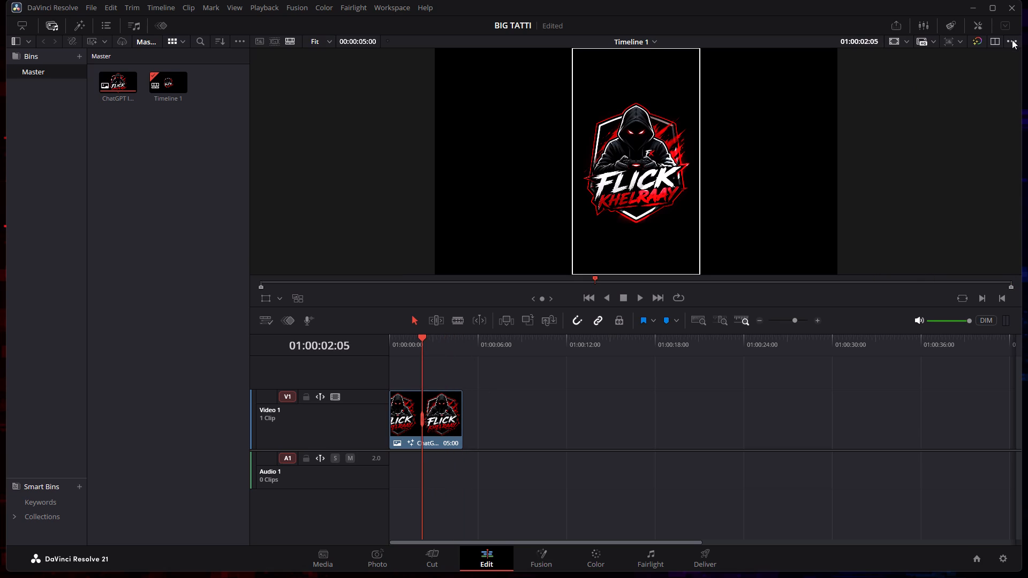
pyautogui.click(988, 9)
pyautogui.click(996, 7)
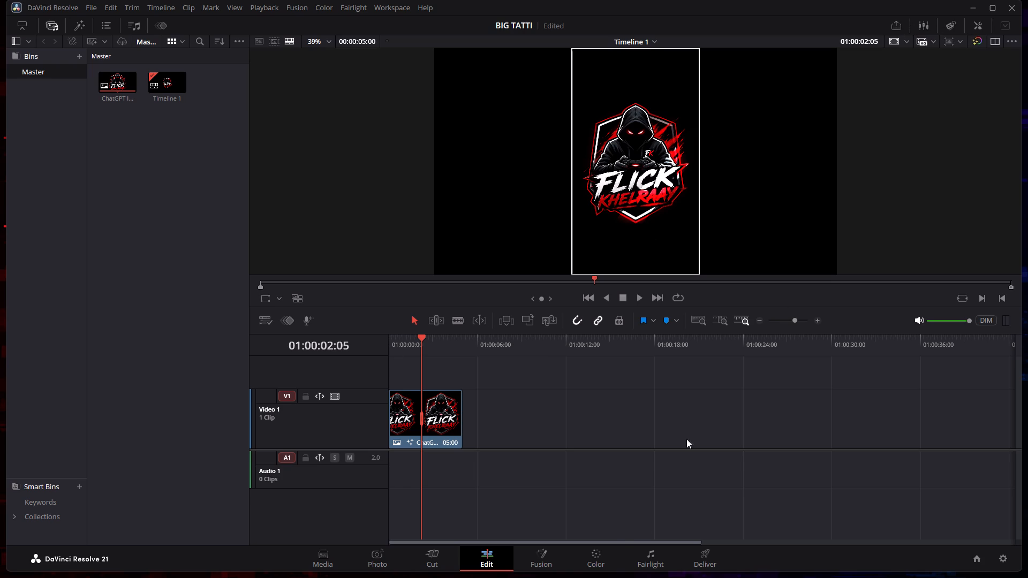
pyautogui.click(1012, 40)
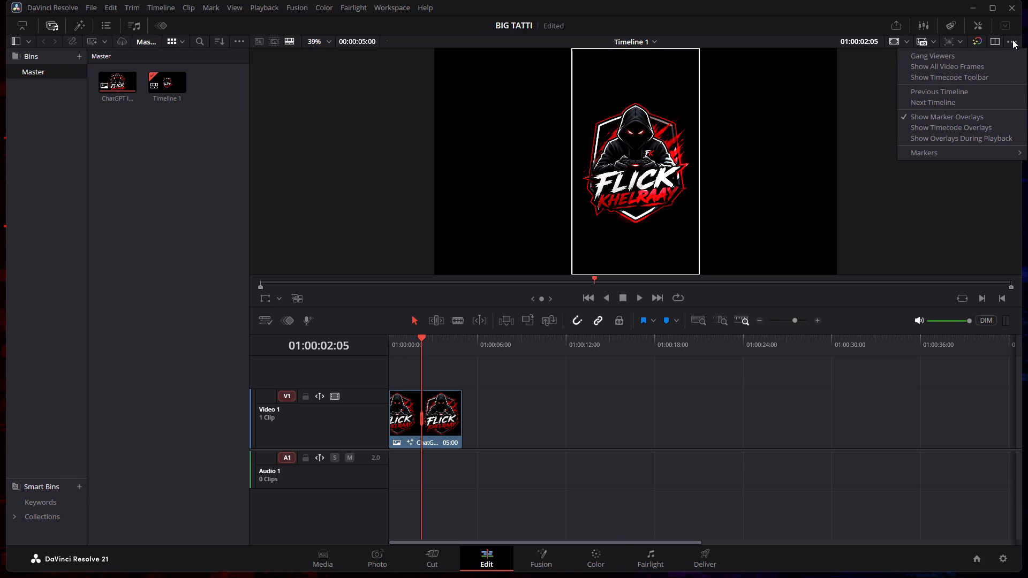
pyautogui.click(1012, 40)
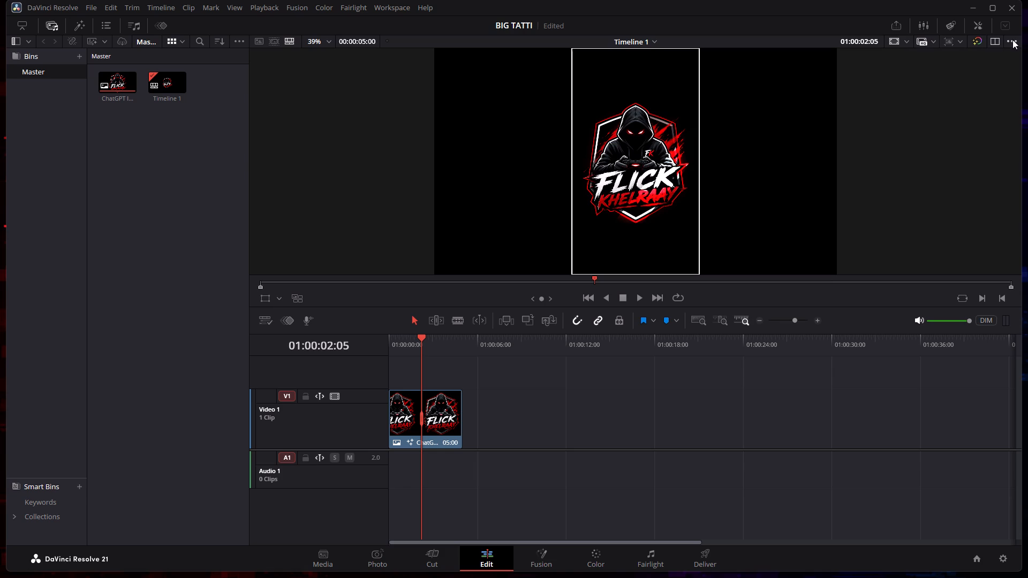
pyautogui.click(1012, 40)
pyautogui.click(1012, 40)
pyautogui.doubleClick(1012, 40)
# Switch to the Deliver page and enlarge the upper area so more of the render settings show.
pyautogui.click(719, 564)
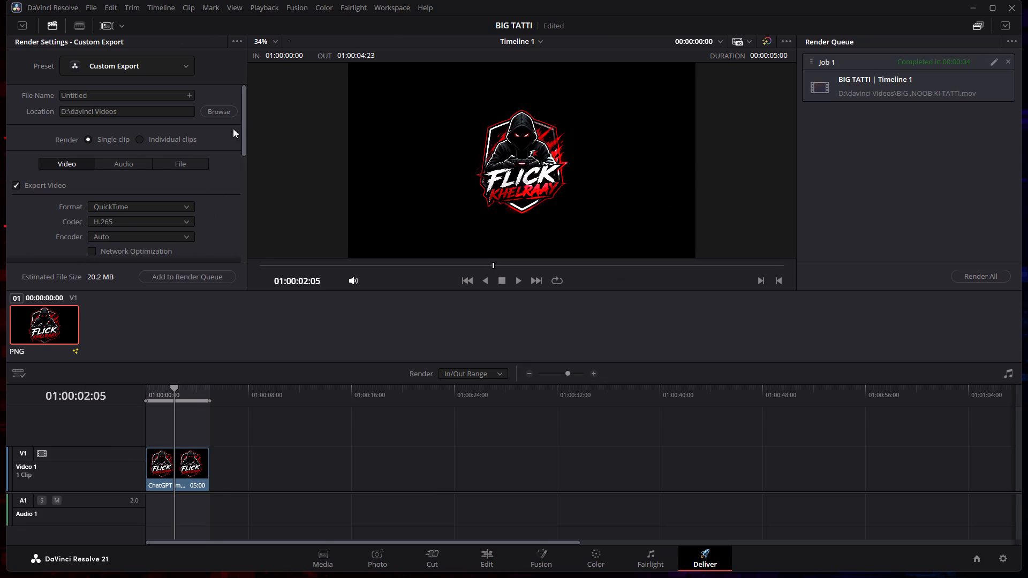
pyautogui.click(237, 209)
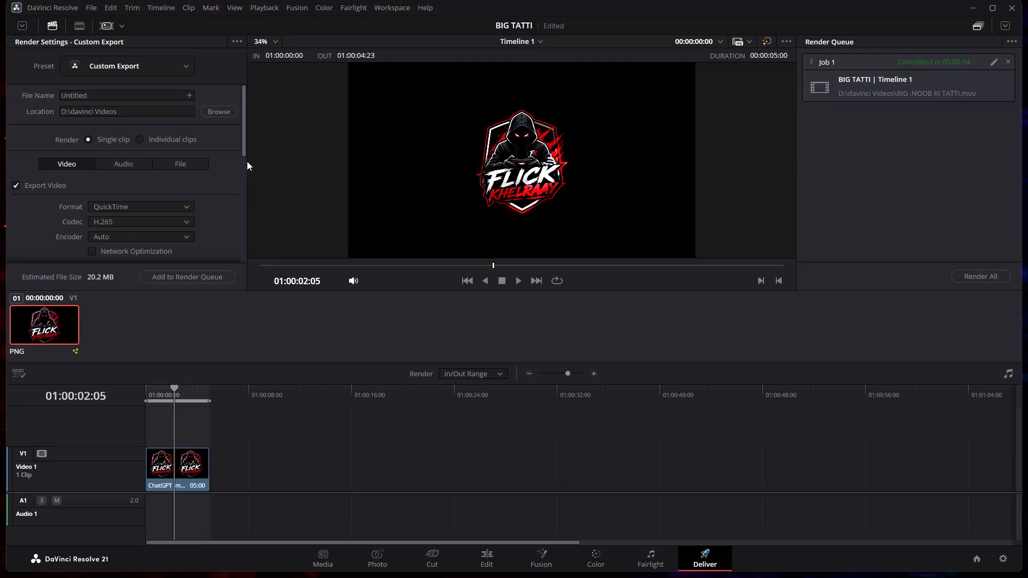
pyautogui.moveTo(242, 148); pyautogui.dragTo(229, 79)
pyautogui.click(56, 27)
pyautogui.click(56, 27)
pyautogui.moveTo(373, 291); pyautogui.dragTo(381, 520)
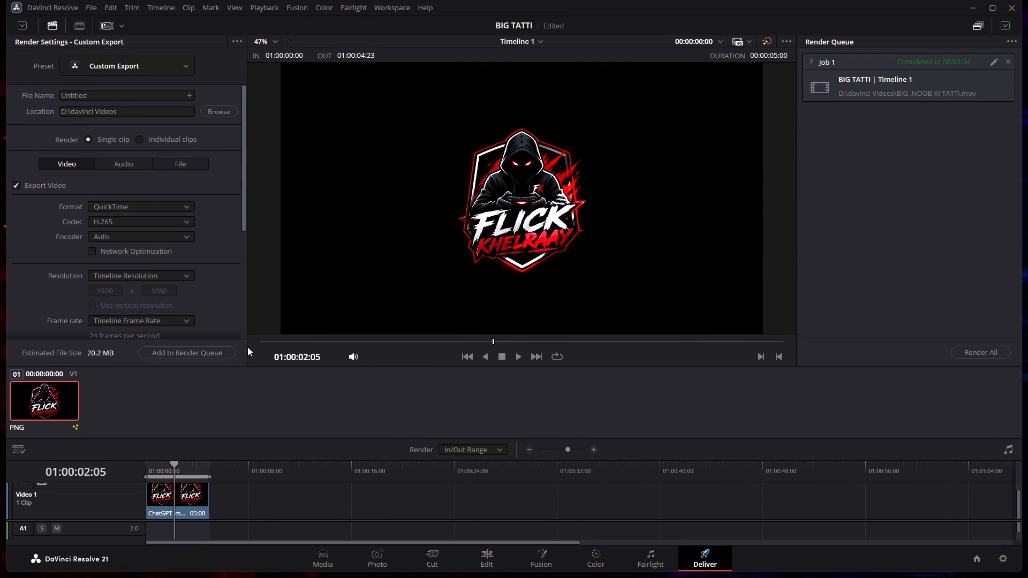
pyautogui.click(99, 339)
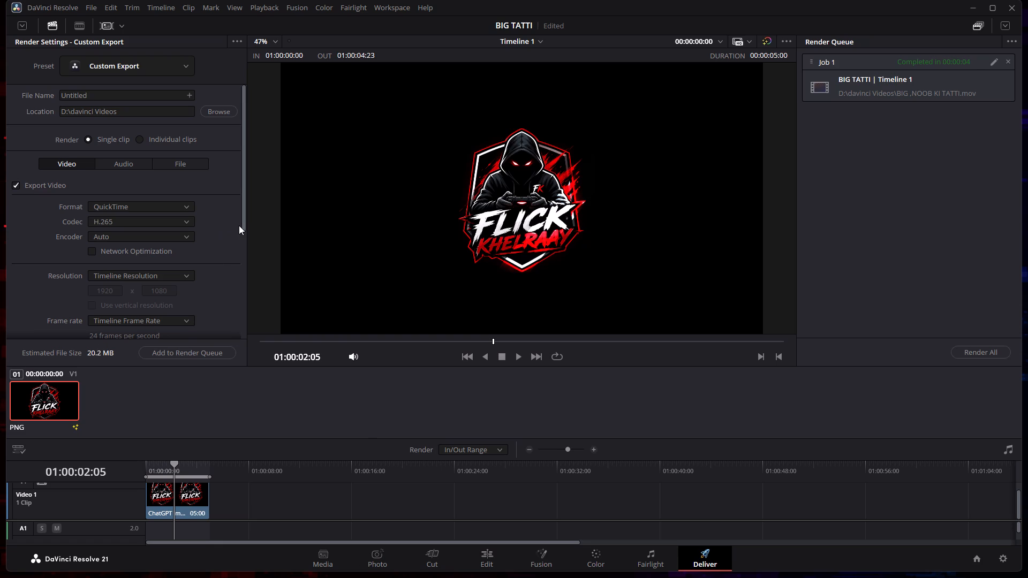
pyautogui.click(246, 220)
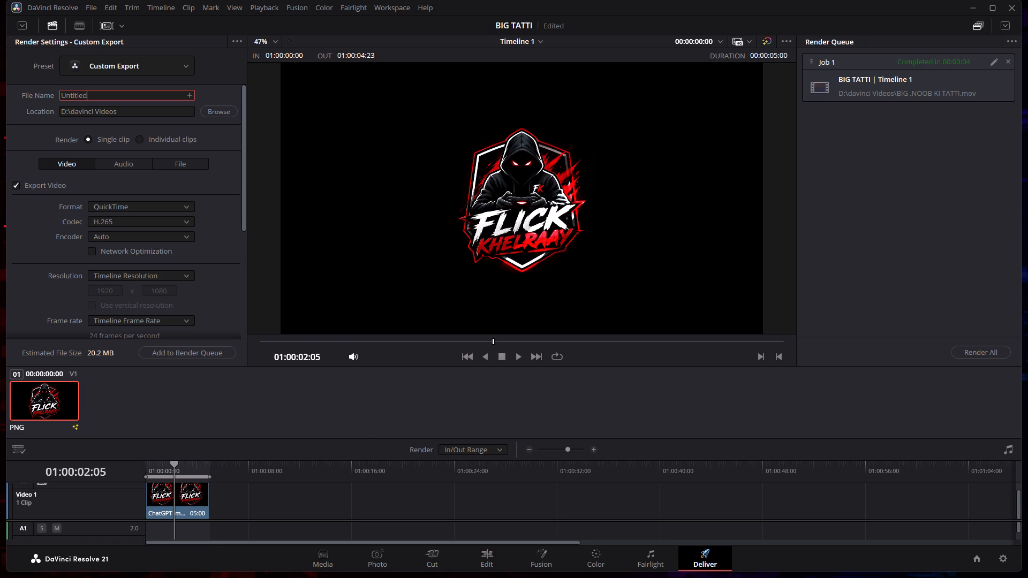
# Set the render file name to FFEWSF.
pyautogui.click(122, 90)
pyautogui.press('\\')
pyautogui.press('BackSpace')
pyautogui.press('BackSpace')
pyautogui.press('BackSpace')
pyautogui.press('BackSpace')
pyautogui.press('BackSpace')
pyautogui.press('BackSpace')
pyautogui.press('BackSpace')
pyautogui.press('BackSpace')
pyautogui.press('BackSpace')
pyautogui.press('BackSpace')
pyautogui.press('BackSpace')
pyautogui.press('BackSpace')
pyautogui.press('BackSpace')
pyautogui.press('BackSpace')
pyautogui.press('BackSpace')
pyautogui.write('FFEWSF')
# Turn off audio export for the render and return to the video export settings.
pyautogui.scroll(-1, 126, 139)
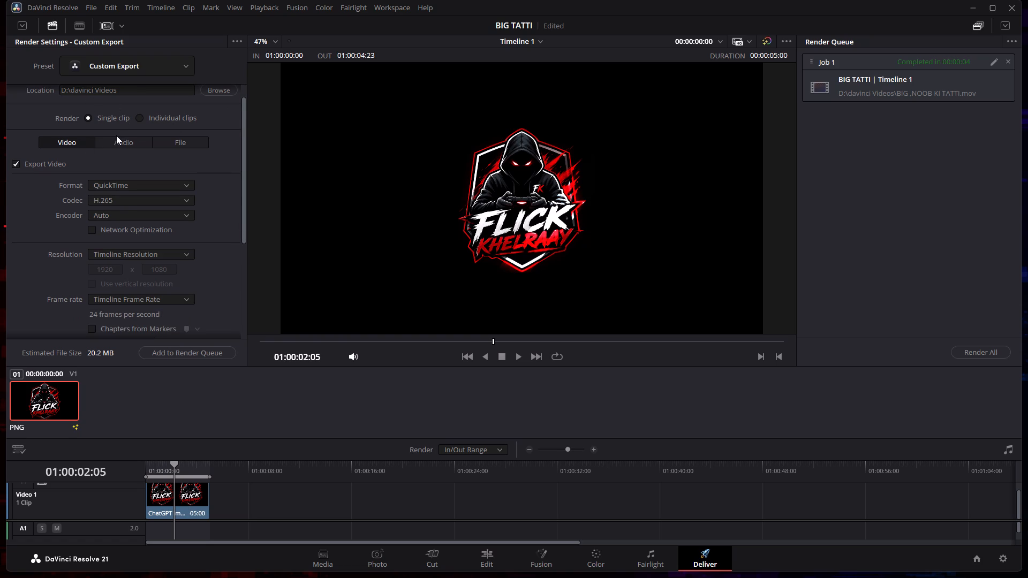
pyautogui.click(129, 144)
pyautogui.click(13, 185)
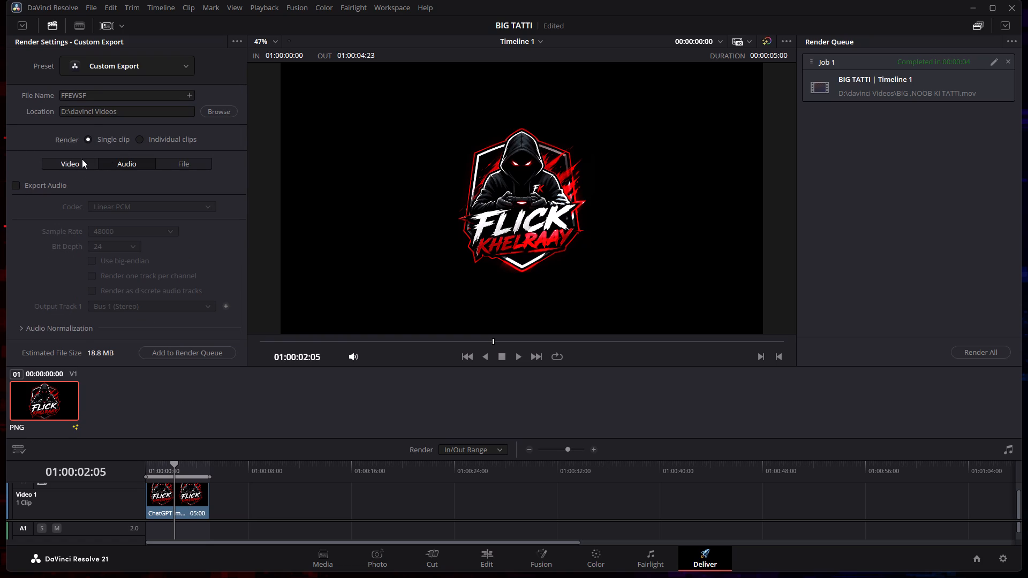
pyautogui.click(193, 156)
pyautogui.click(189, 162)
pyautogui.click(61, 159)
pyautogui.click(66, 165)
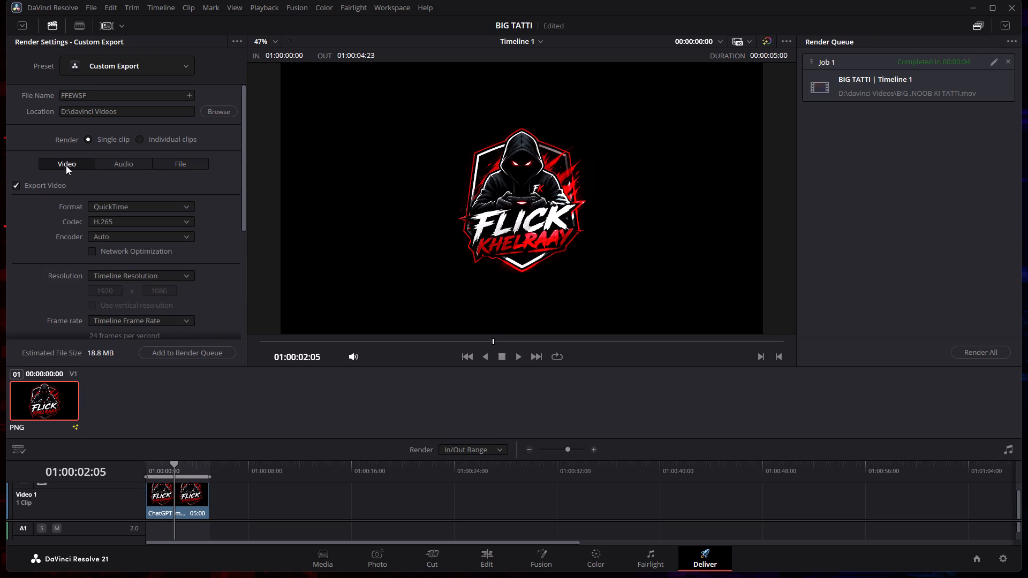
# Set the video codec for the render to H.264.
pyautogui.scroll(-1, 116, 209)
pyautogui.click(132, 199)
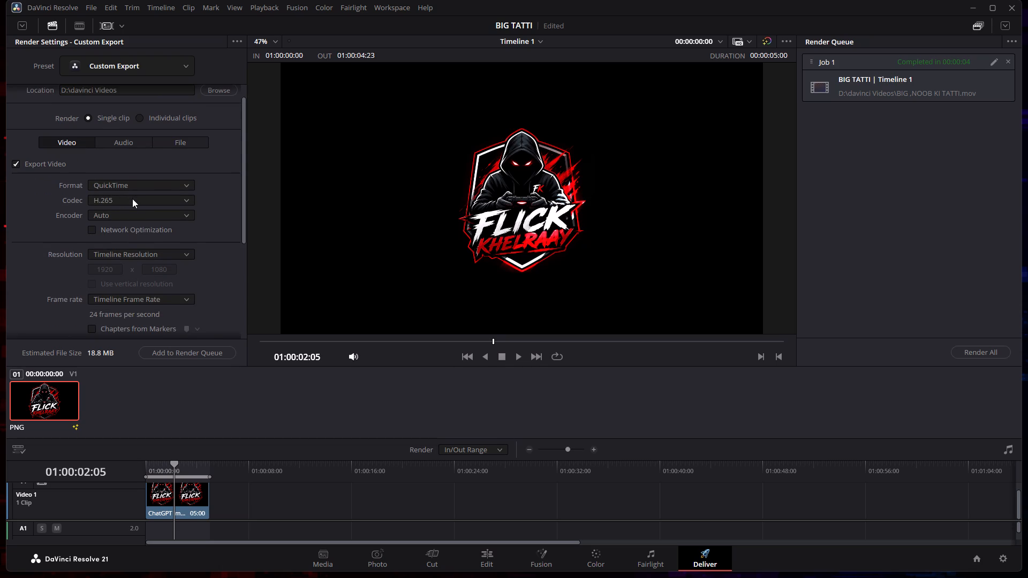
pyautogui.scroll(-1, 164, 311)
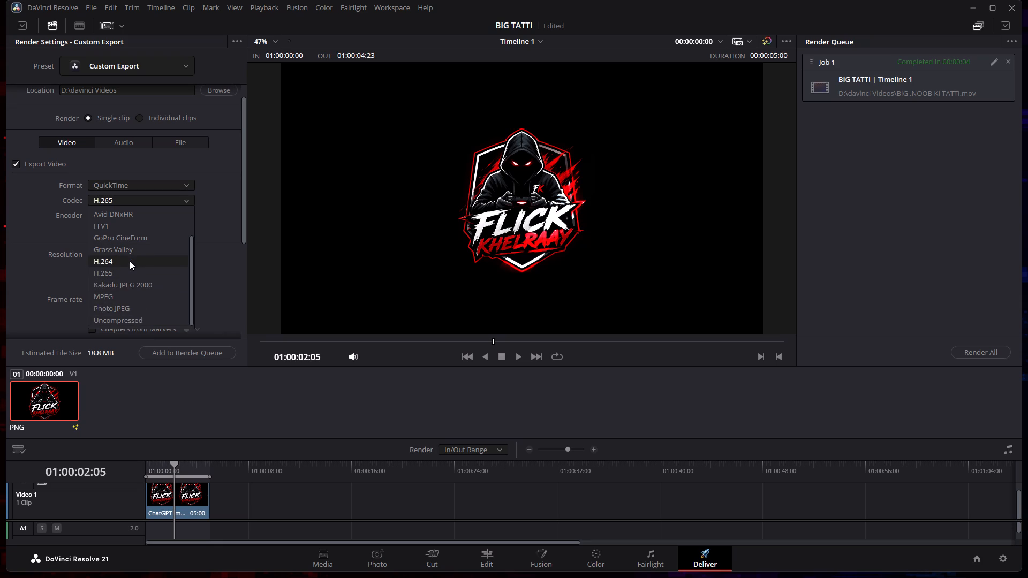
pyautogui.scroll(-5, 123, 272)
pyautogui.click(126, 260)
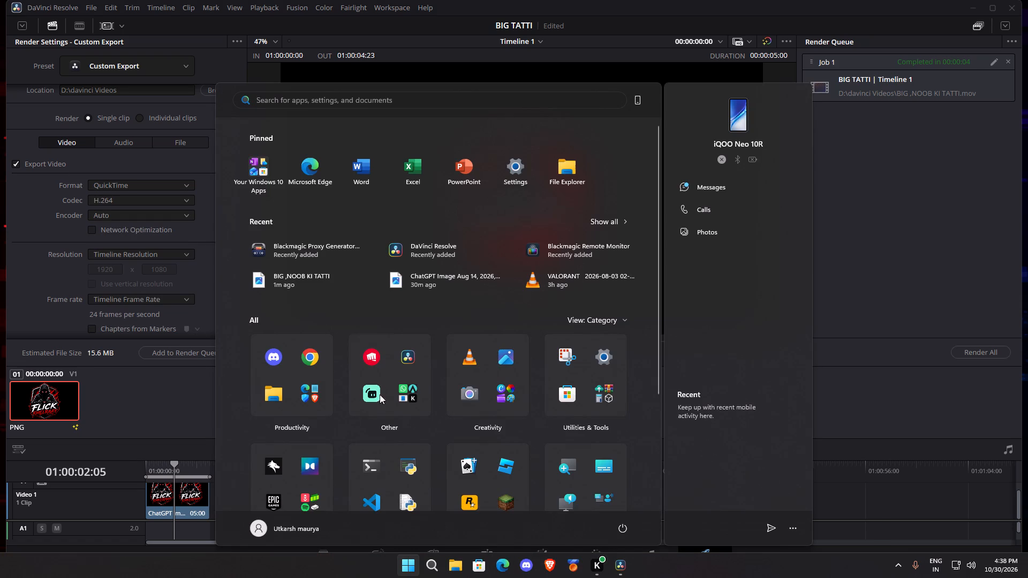
# Switch to Chrome and open the video Davinci Resolve Full Course (Hindi/Urdu) from the YouTube watch history, skipping the ad.
pyautogui.click(320, 355)
pyautogui.click(474, 276)
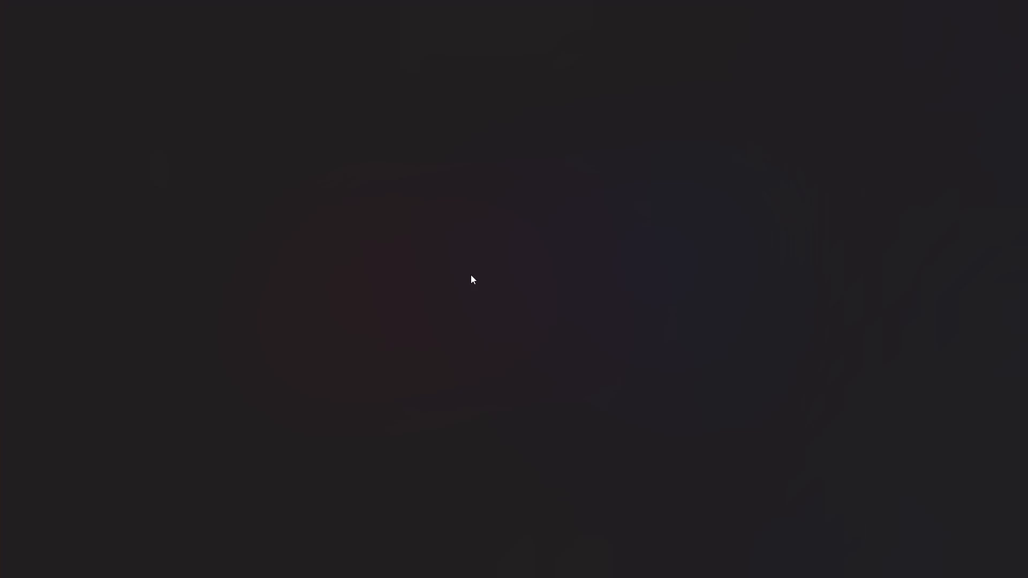
pyautogui.click(427, 324)
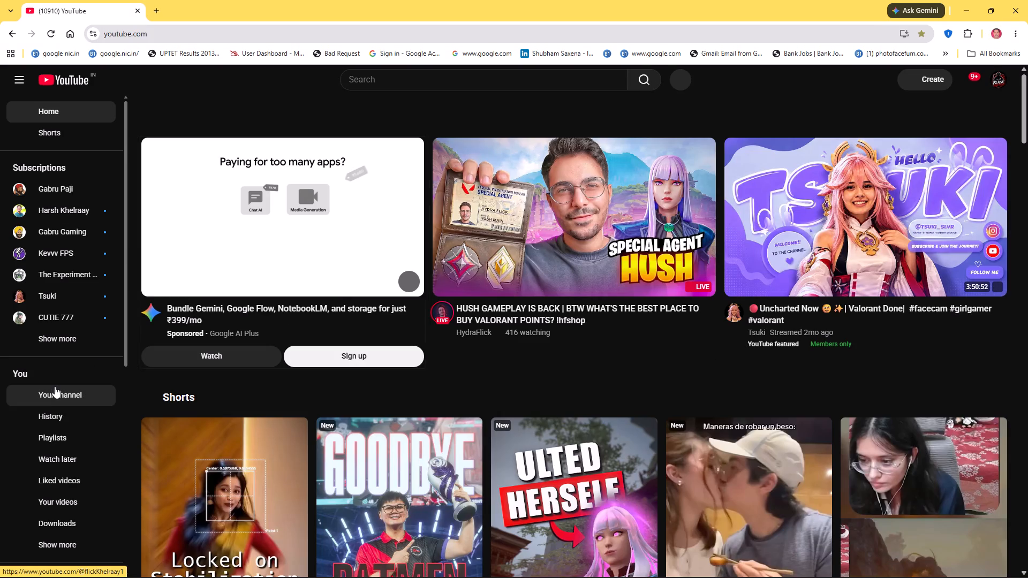
pyautogui.click(71, 419)
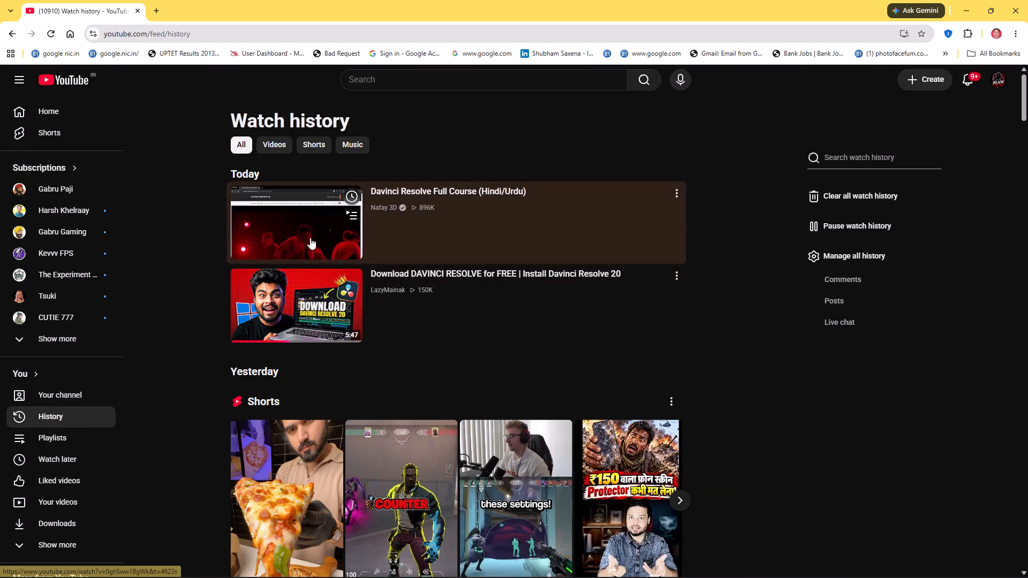
pyautogui.click(310, 237)
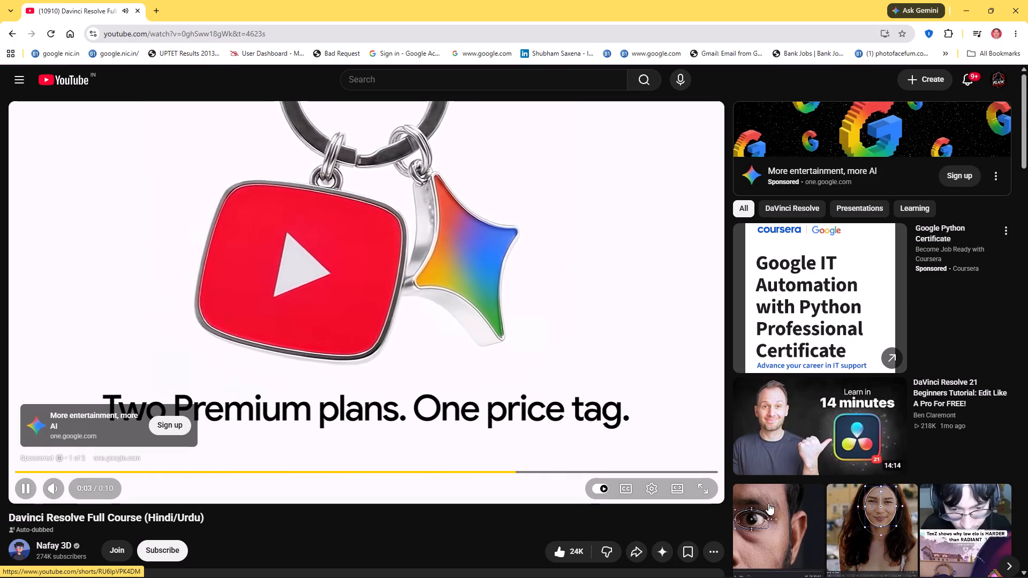
pyautogui.click(707, 459)
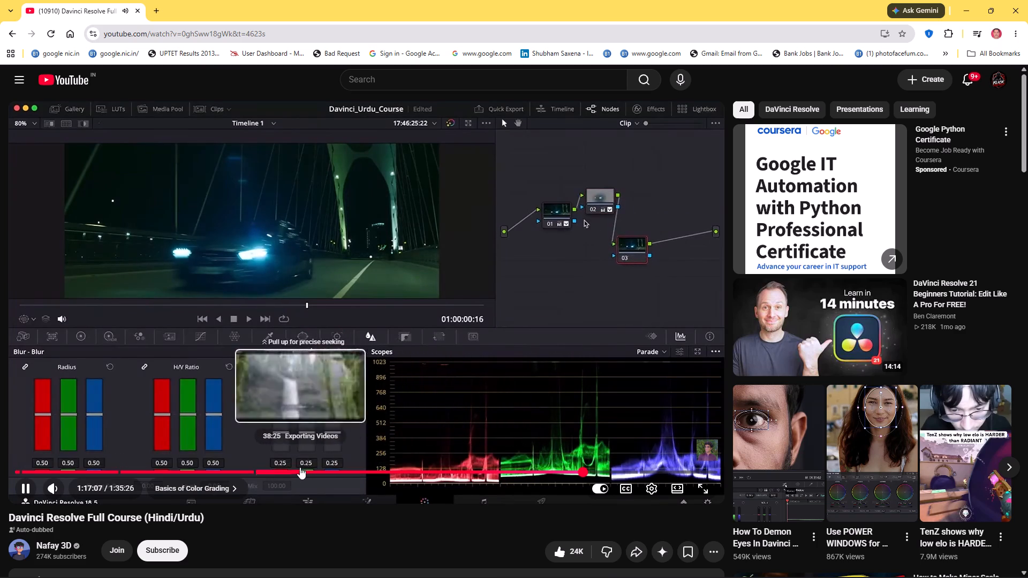
# Go to the Exporting Videos chapter of the course and examine which render settings the tutorial uses.
pyautogui.click(256, 469)
pyautogui.click(447, 331)
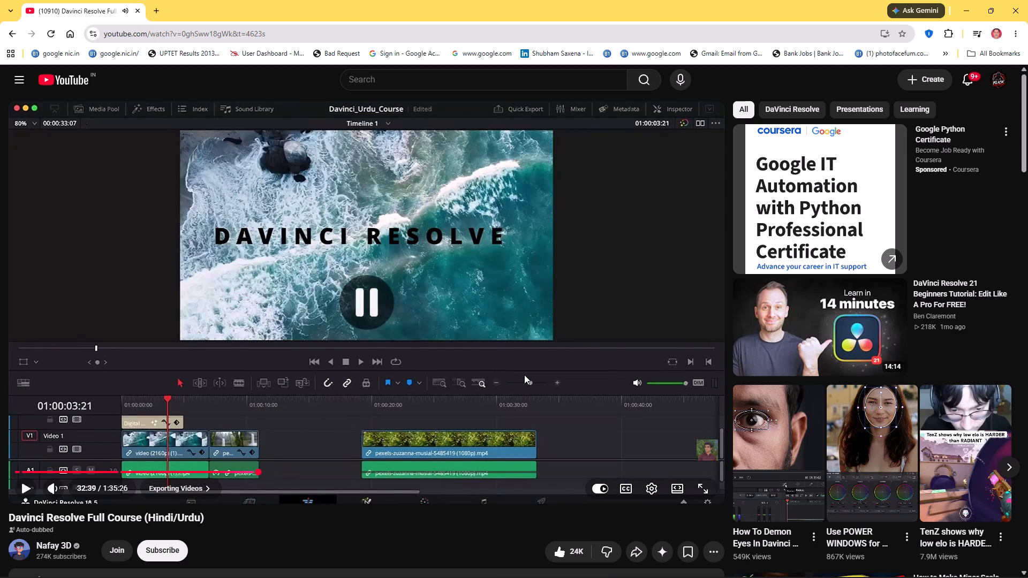
pyautogui.click(502, 367)
pyautogui.click(411, 354)
pyautogui.click(410, 354)
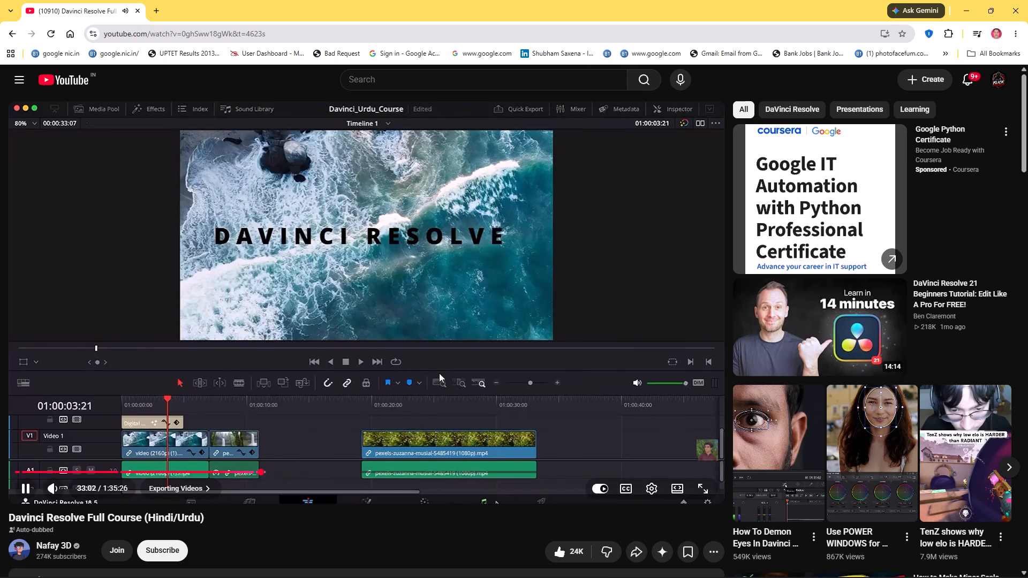
pyautogui.press('Right')
pyautogui.press('Right')
pyautogui.press('Right')
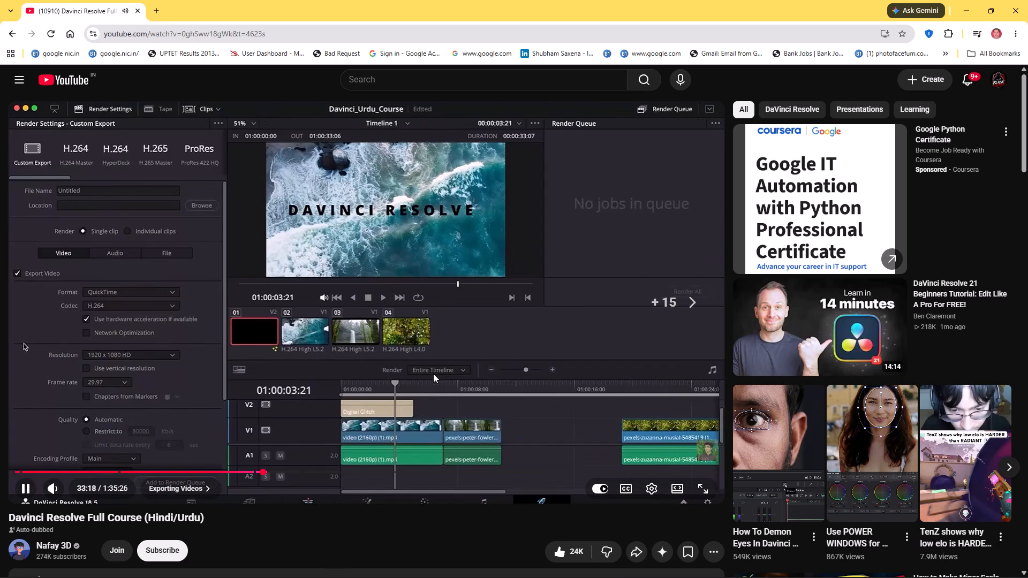
pyautogui.press('Left')
pyautogui.press('Left')
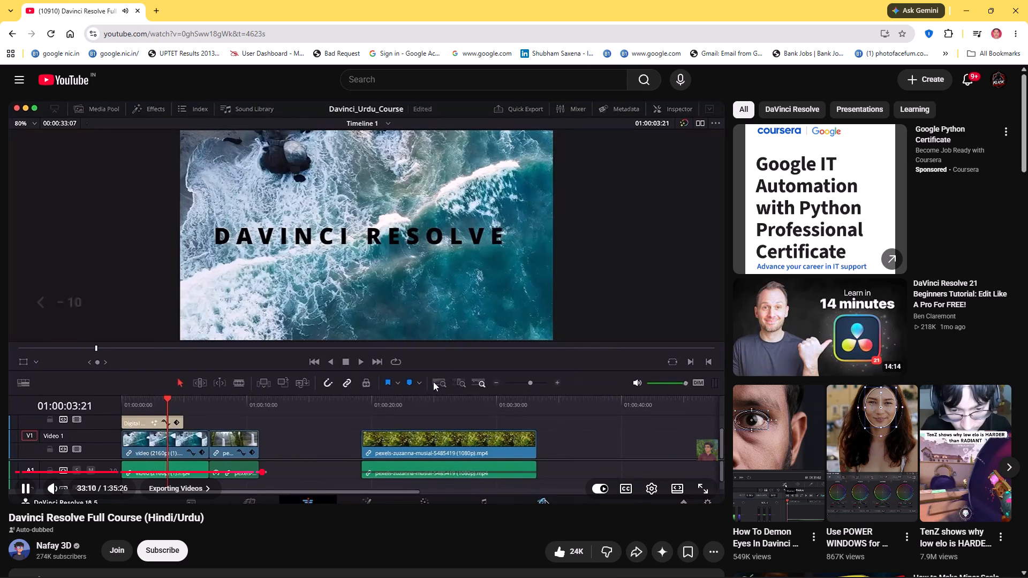
pyautogui.press('Right')
pyautogui.click(377, 293)
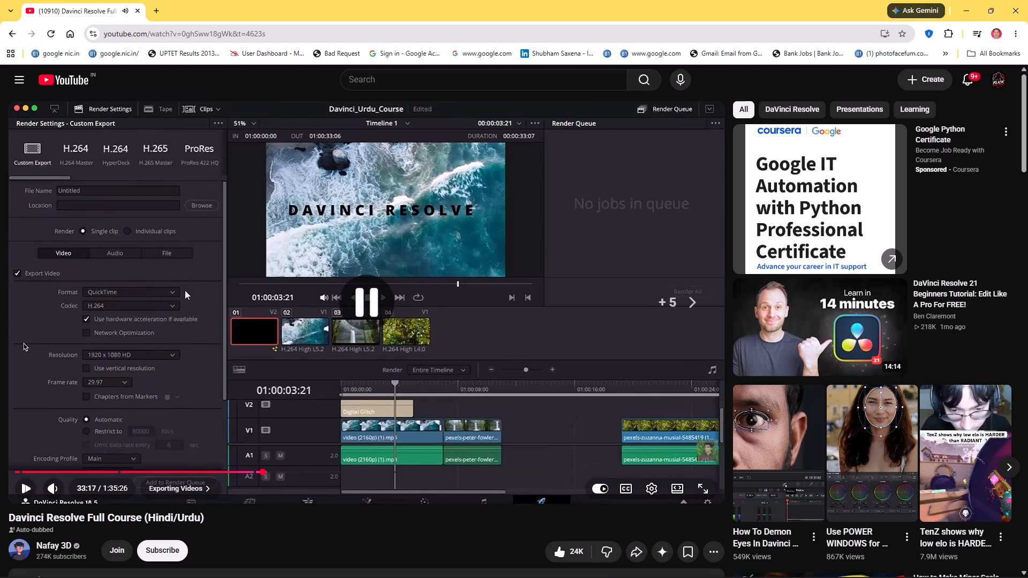
pyautogui.click(334, 318)
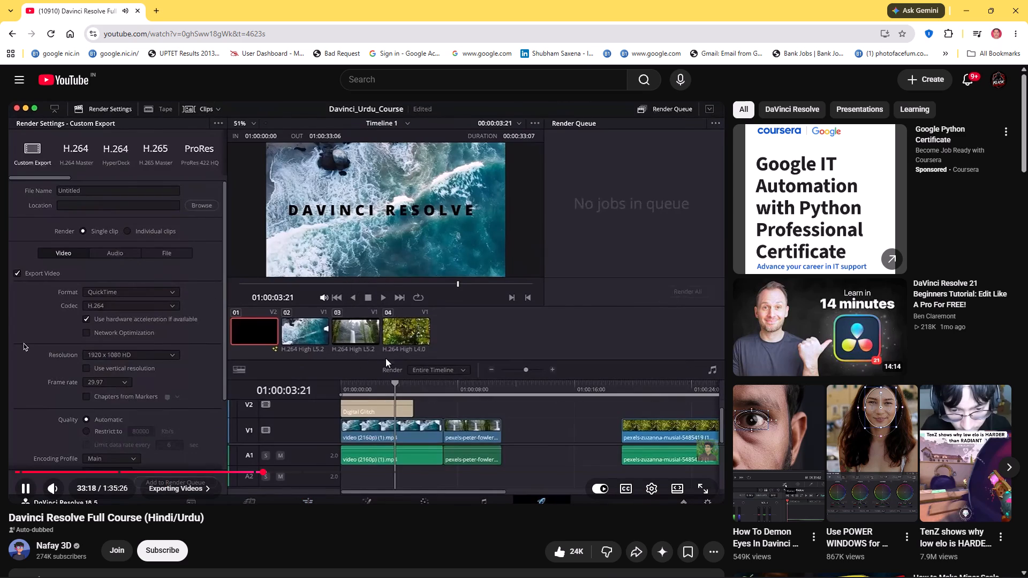
pyautogui.click(355, 291)
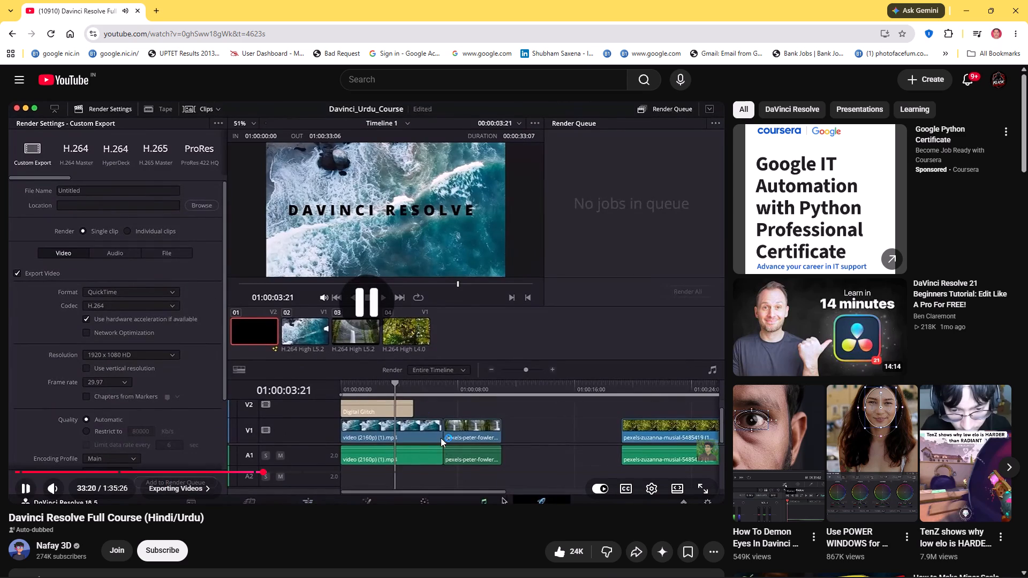
# Switch back to DaVinci Resolve and set the render format to MP4 with the H.264 codec.
pyautogui.click(610, 571)
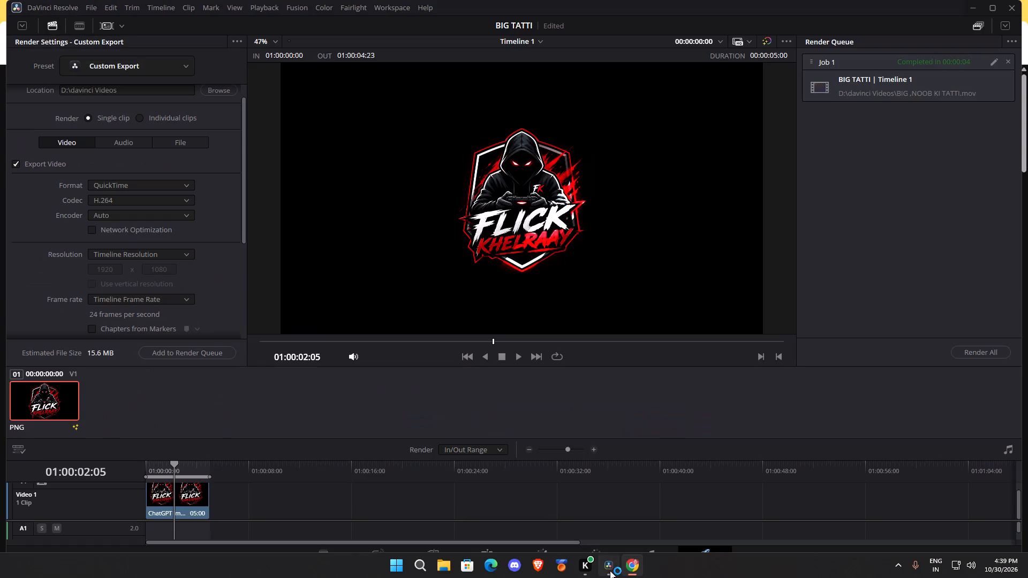
pyautogui.click(137, 195)
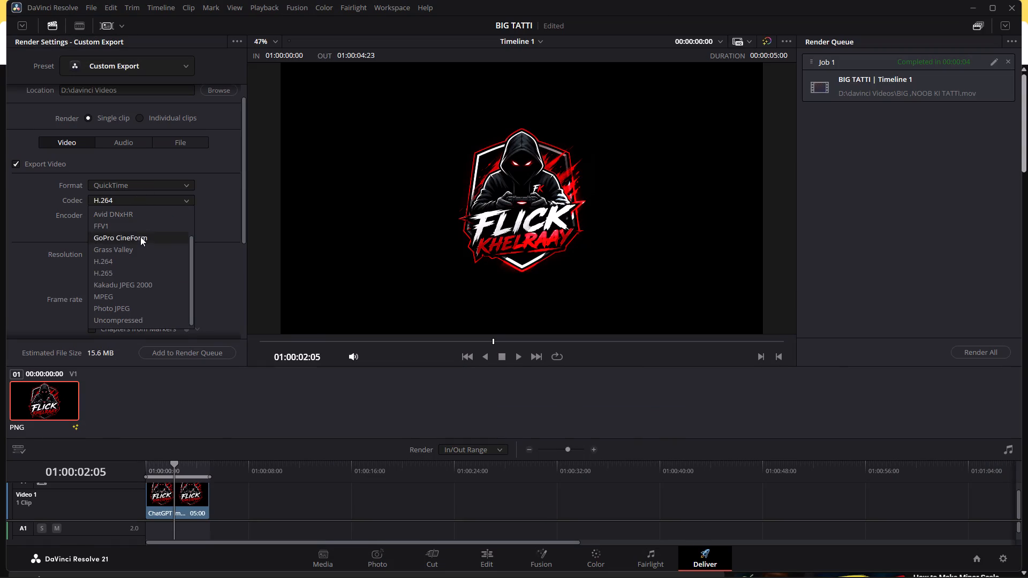
pyautogui.click(138, 262)
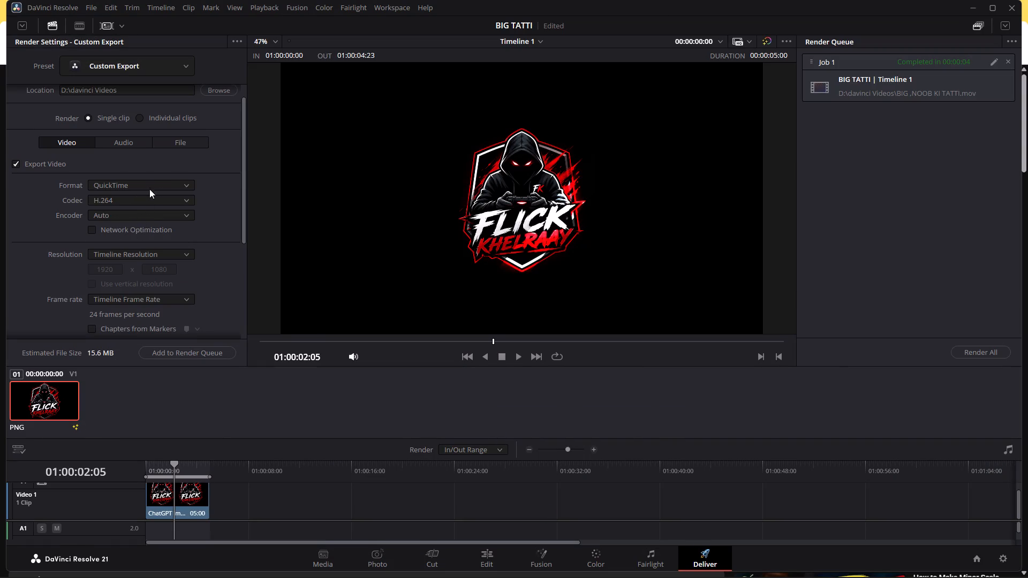
pyautogui.click(155, 184)
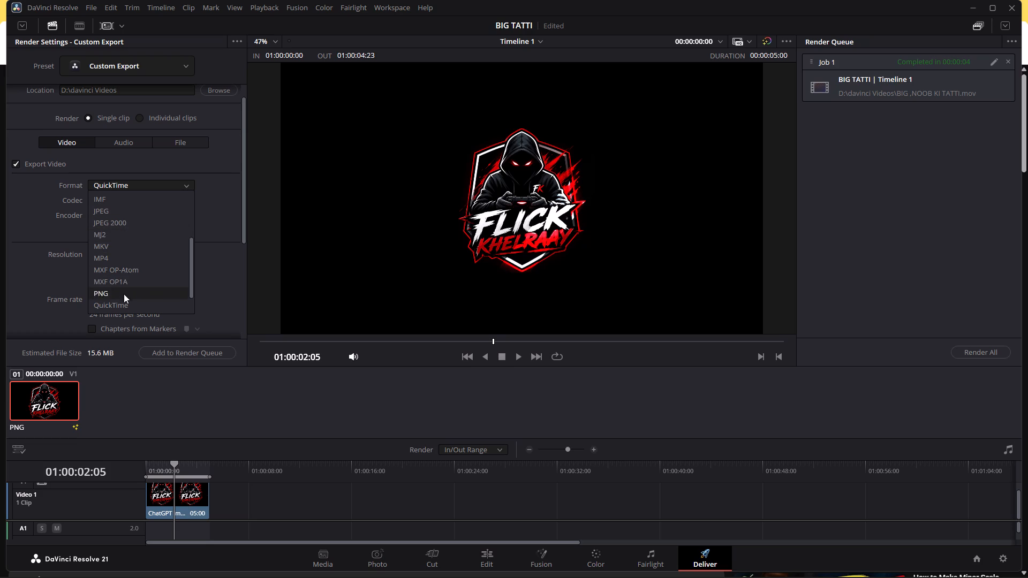
pyautogui.scroll(2, 118, 204)
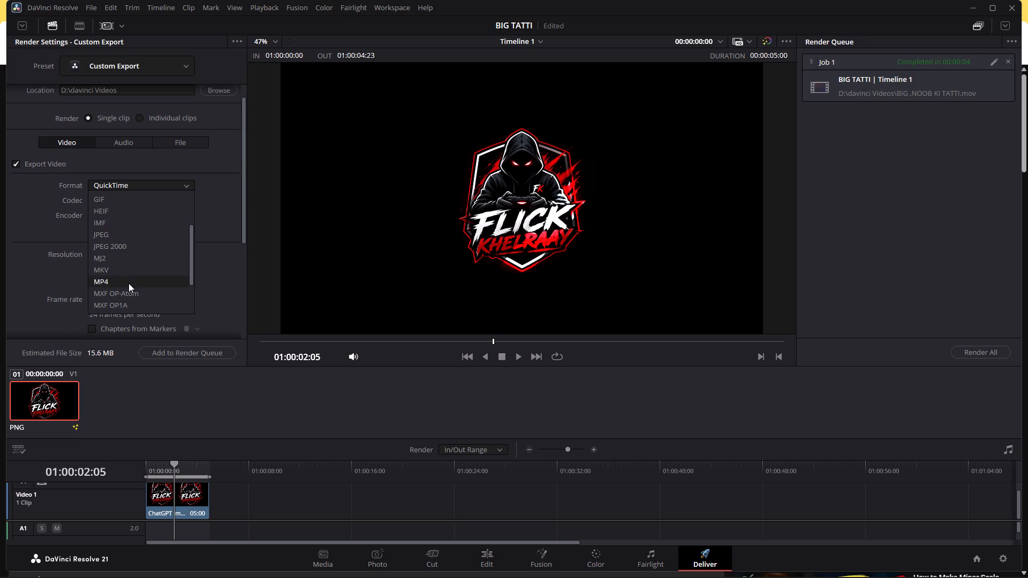
pyautogui.scroll(4, 169, 261)
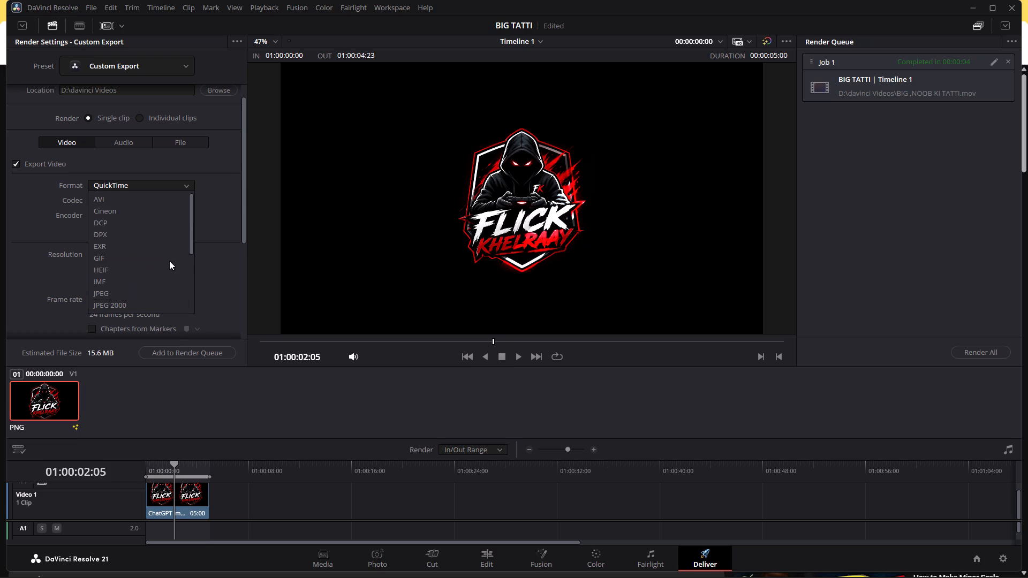
pyautogui.scroll(-3, 169, 261)
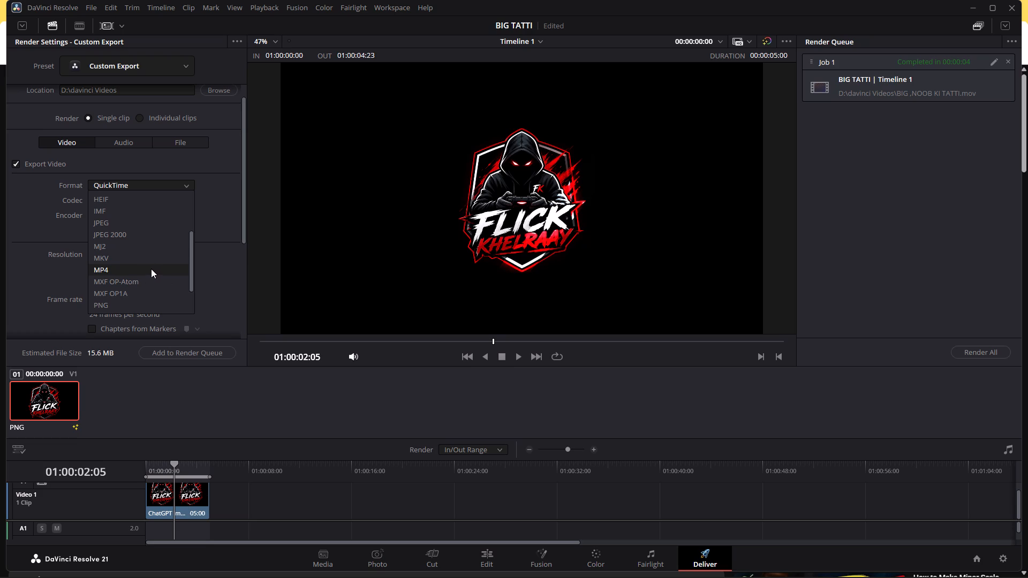
pyautogui.scroll(-4, 145, 273)
pyautogui.scroll(2, 144, 272)
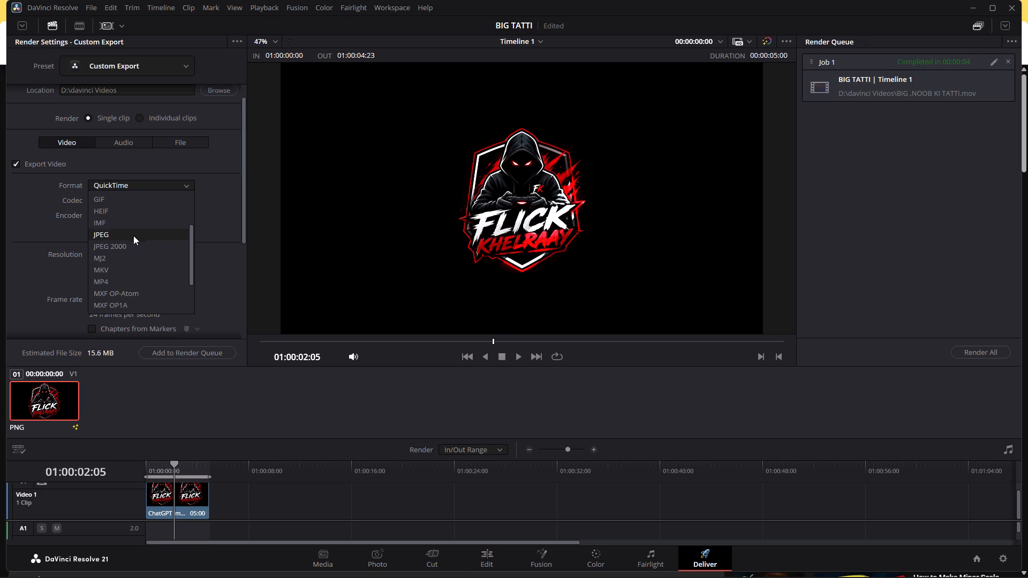
pyautogui.scroll(2, 134, 260)
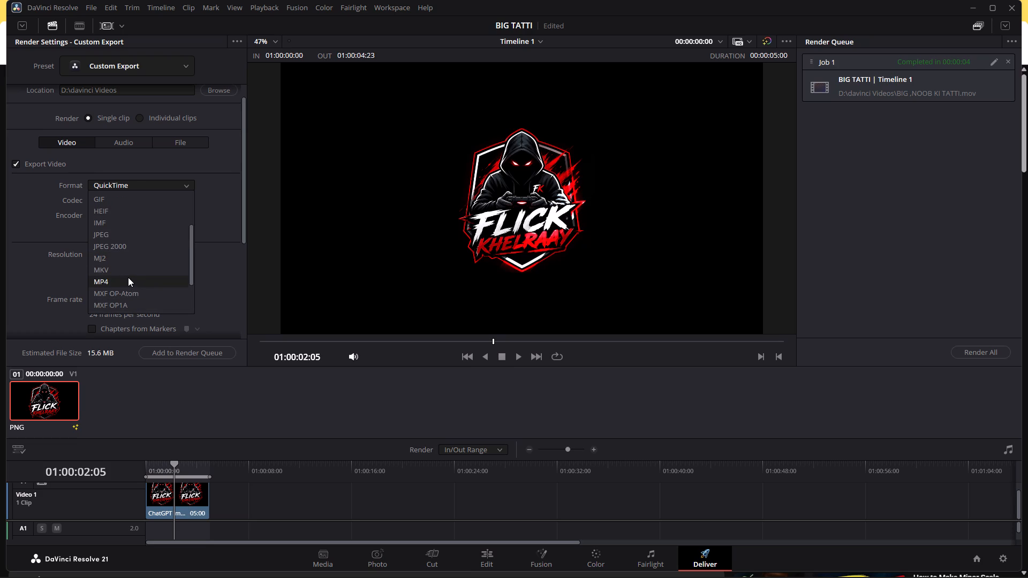
pyautogui.click(128, 277)
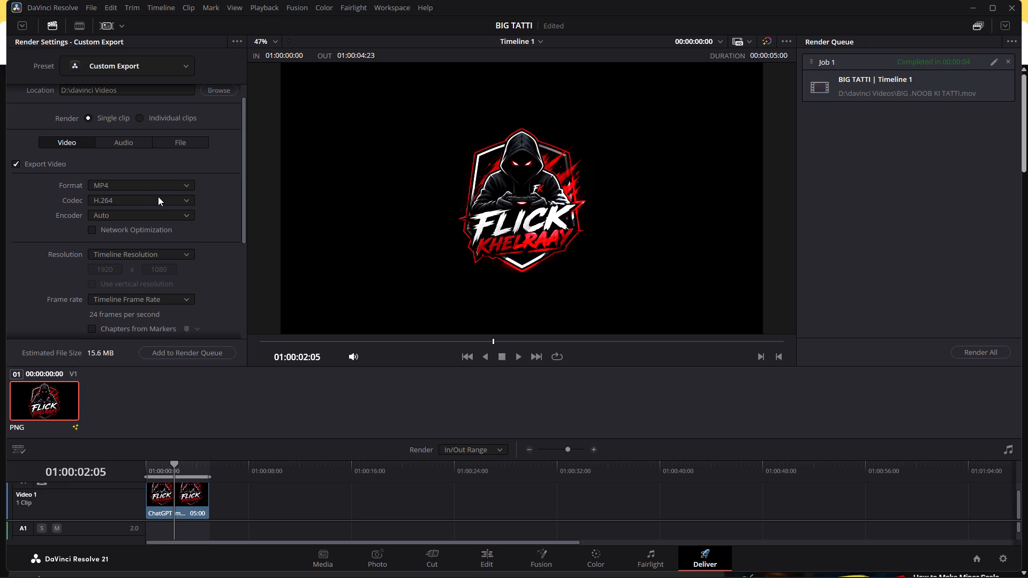
pyautogui.click(158, 196)
pyautogui.click(146, 229)
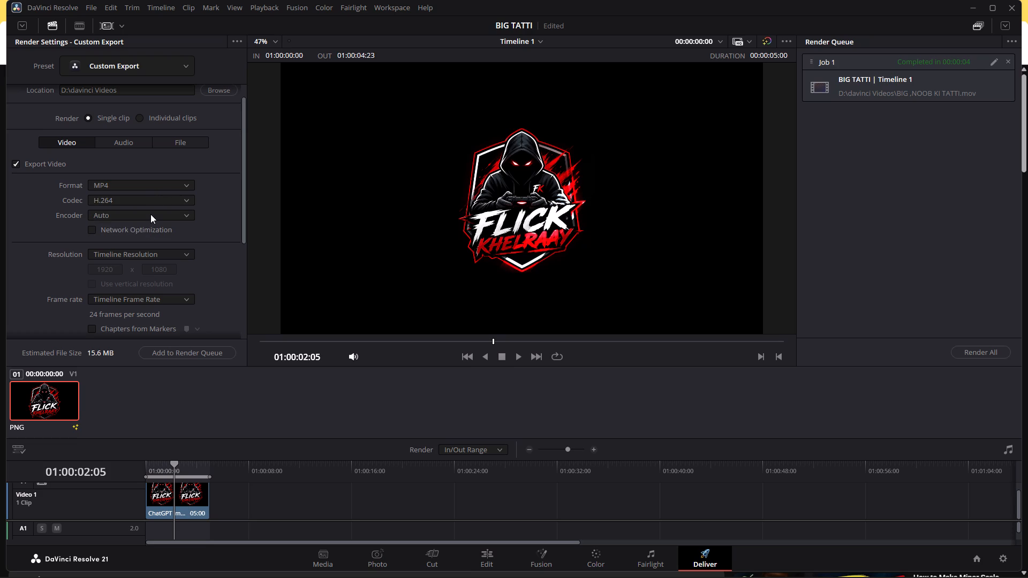
pyautogui.doubleClick(150, 214)
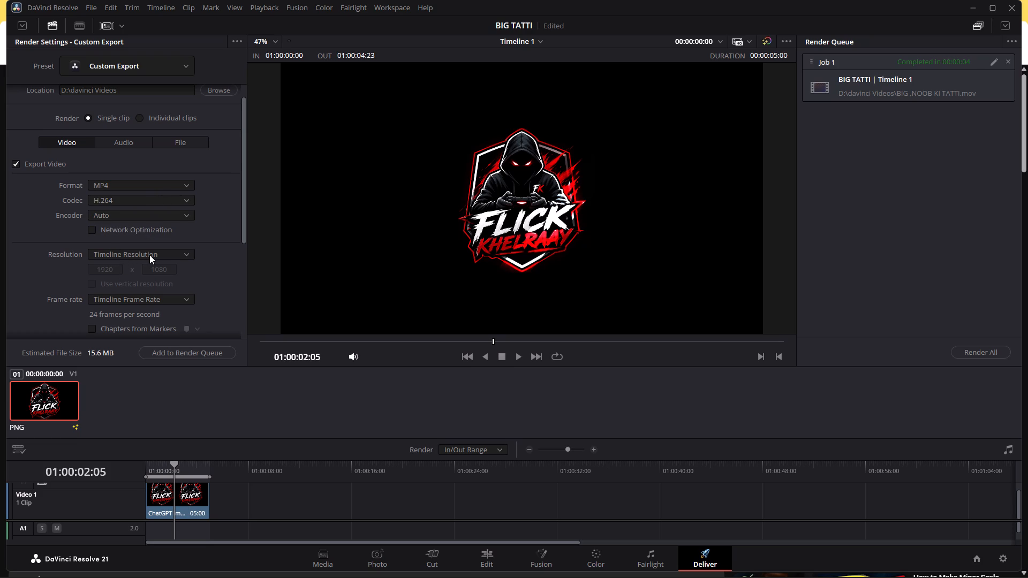
# Set the render resolution to 1080 x 1080 HD Square and enable the use of vertical resolution.
pyautogui.click(149, 255)
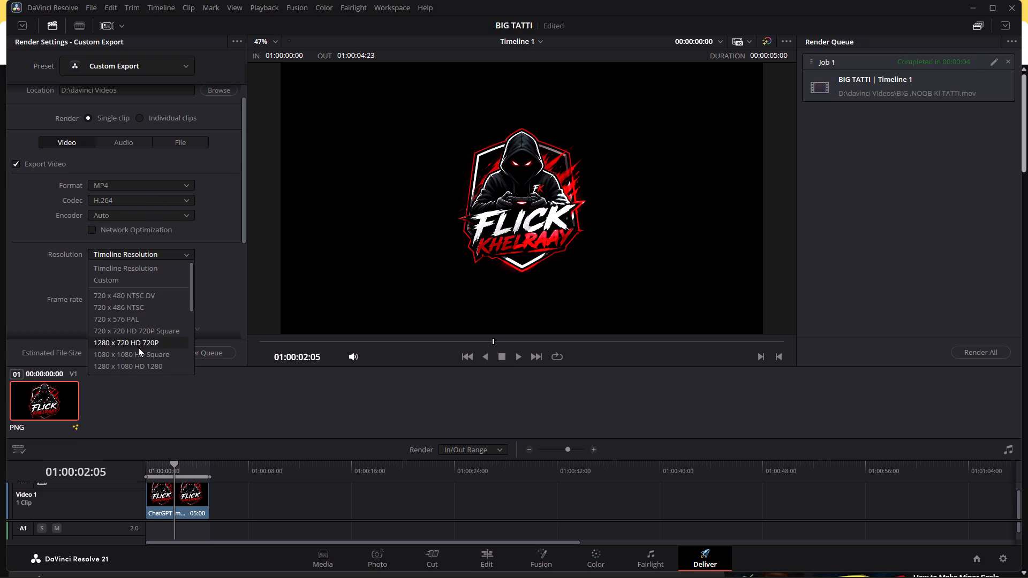
pyautogui.click(144, 351)
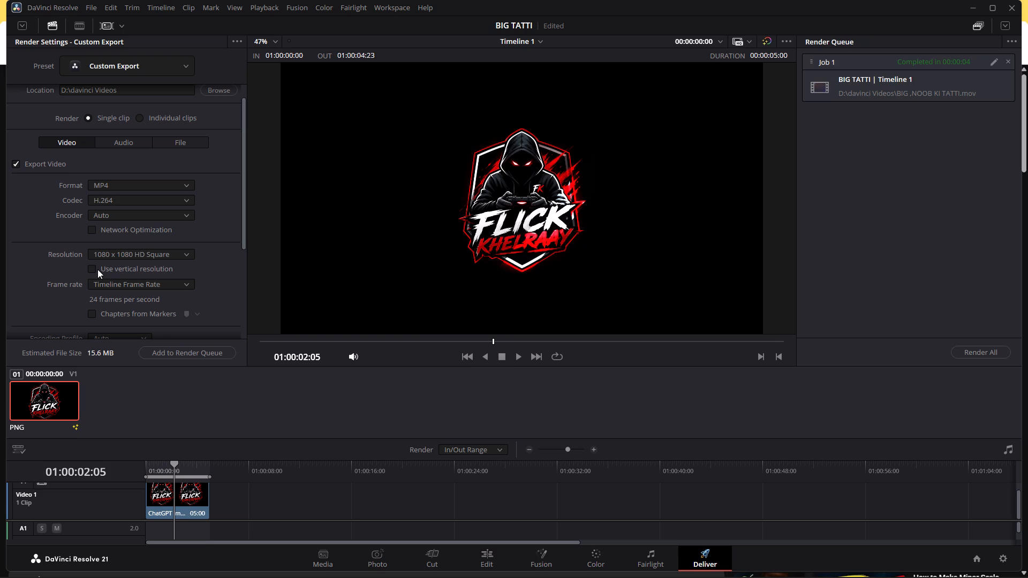
pyautogui.click(89, 267)
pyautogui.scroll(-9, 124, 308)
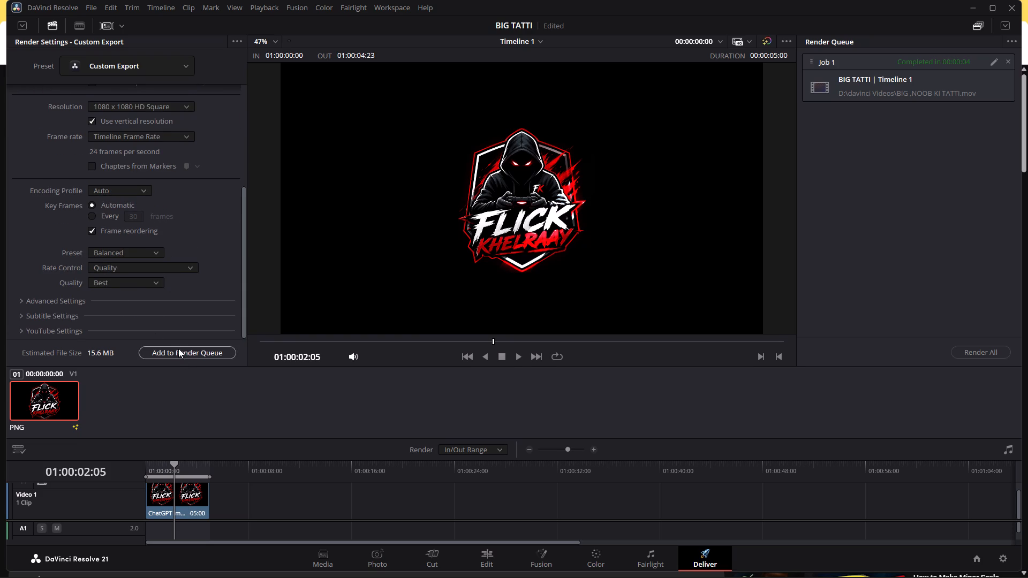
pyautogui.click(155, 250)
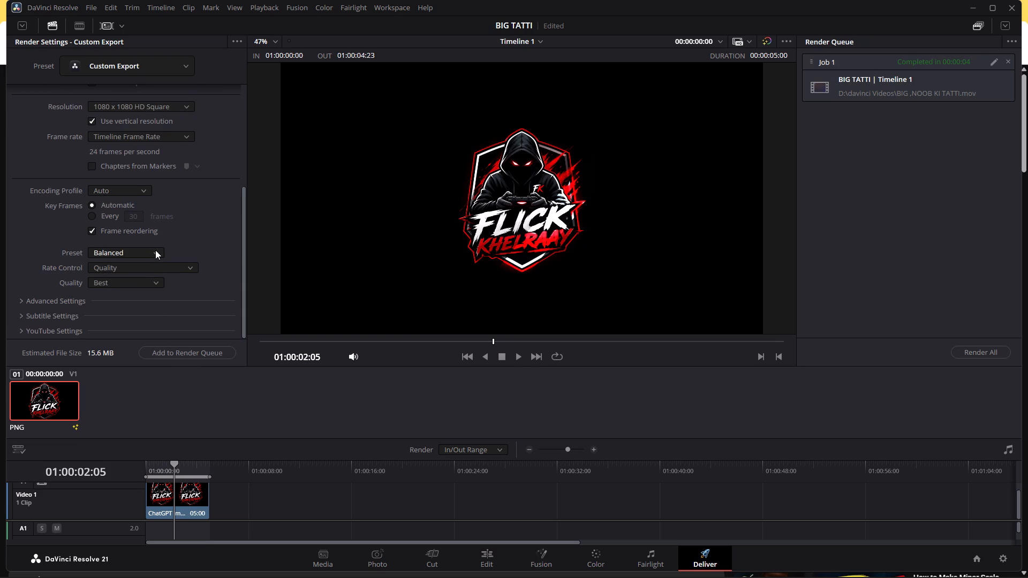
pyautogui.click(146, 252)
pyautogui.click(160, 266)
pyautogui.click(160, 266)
# Render the outro as FFEWSF.mp4 at Best quality, clearing the completed MOV job from the render queue.
pyautogui.click(145, 280)
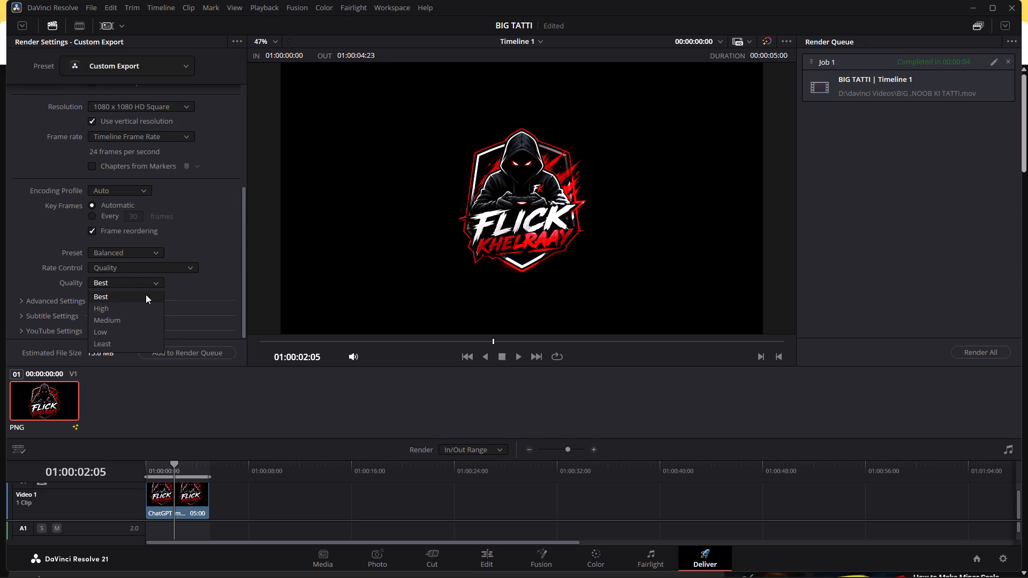
pyautogui.click(137, 279)
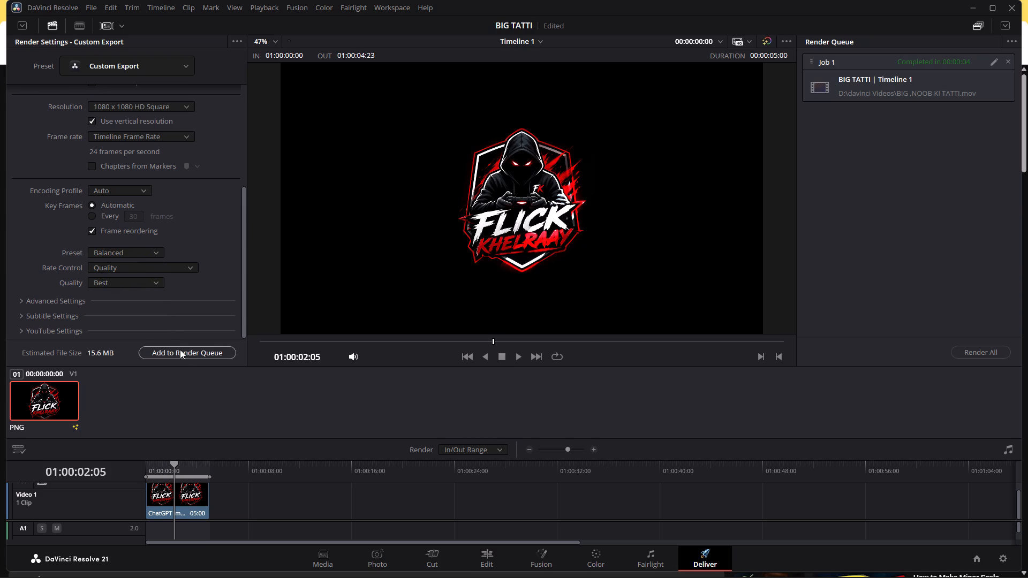
pyautogui.click(184, 350)
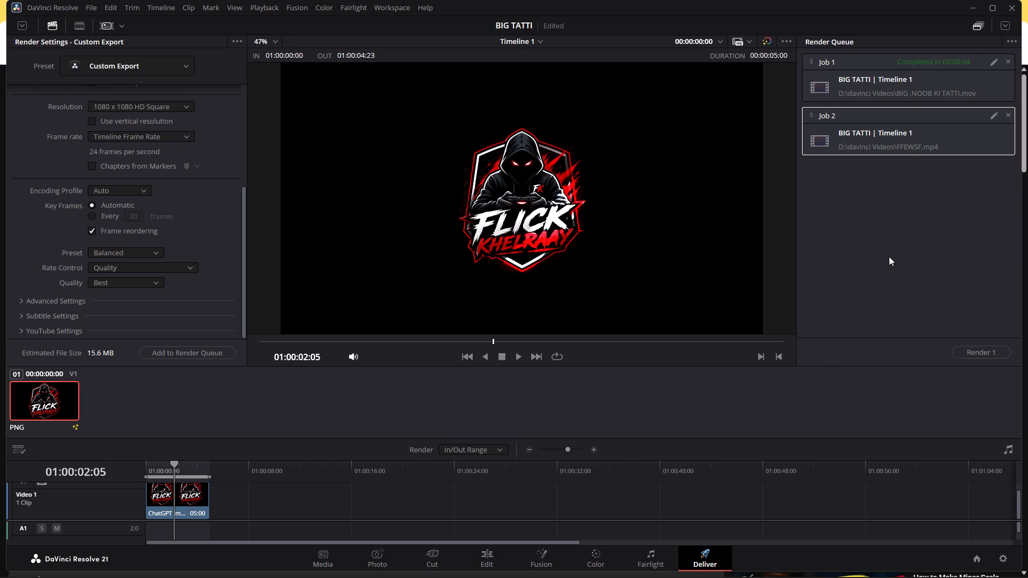
pyautogui.click(1008, 59)
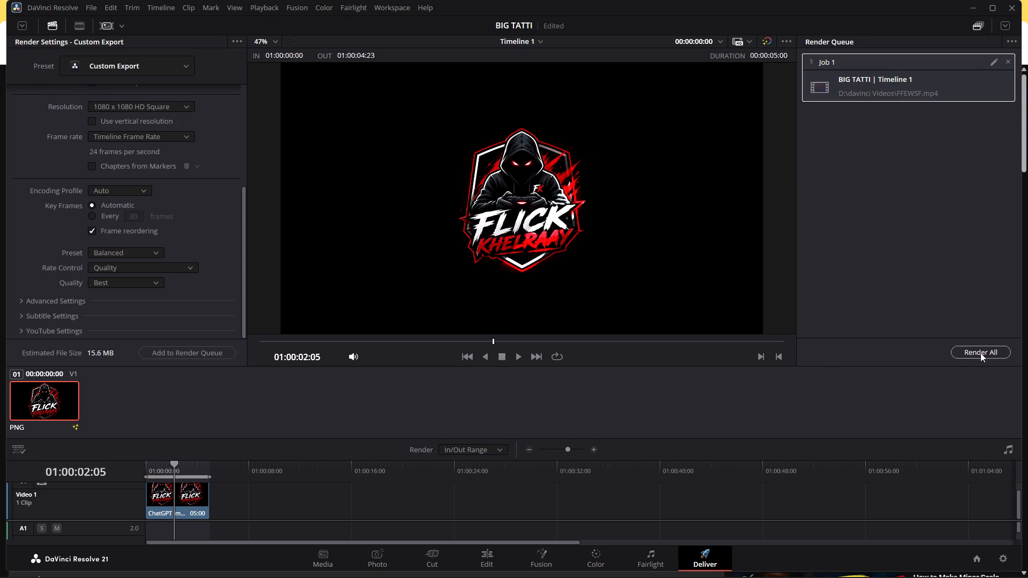
pyautogui.click(980, 353)
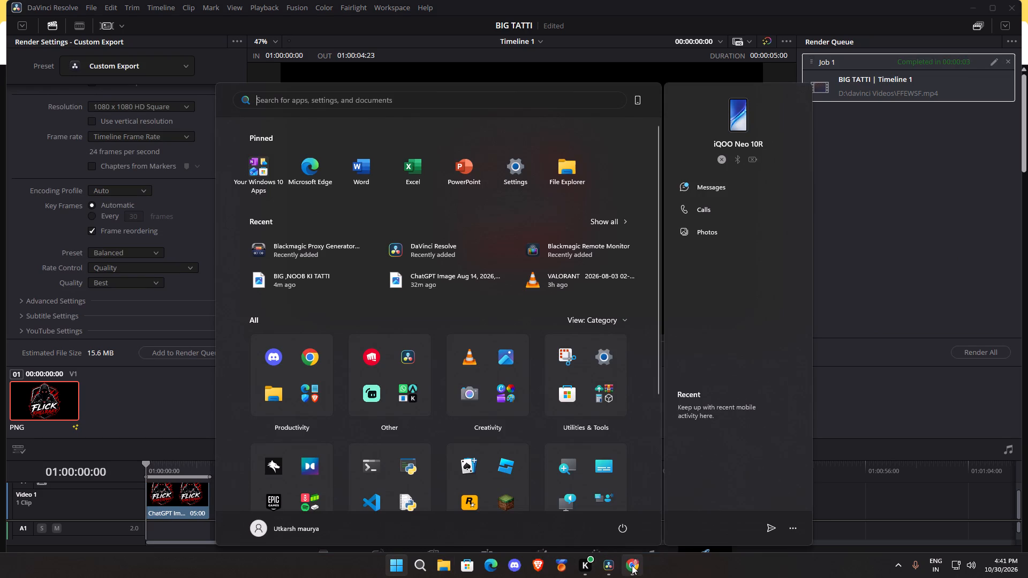
# Find FFEWSF.mp4 in the davinci Videos folder on drive D in File Explorer and play it to check the render.
pyautogui.click(675, 475)
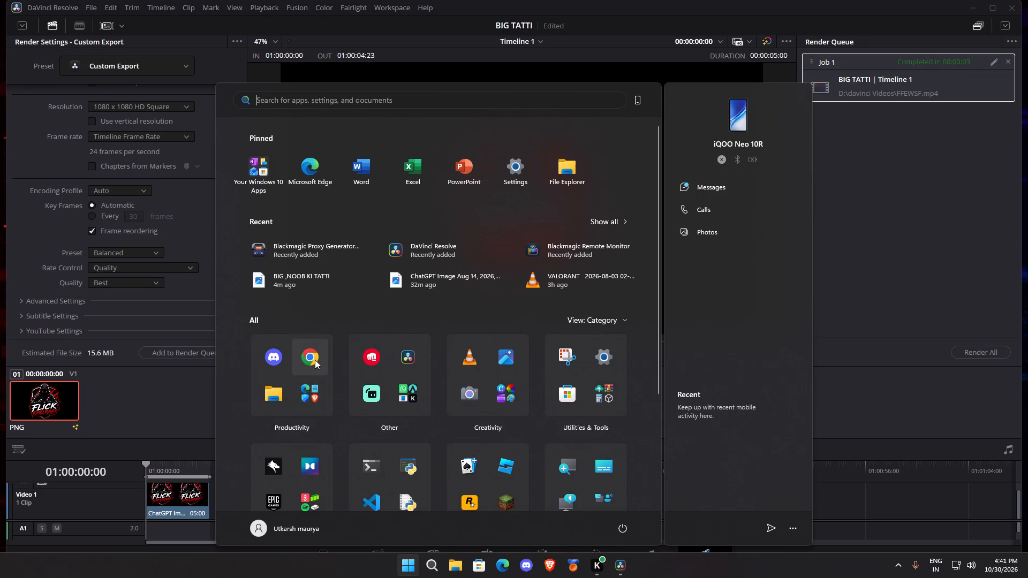
pyautogui.click(273, 392)
pyautogui.doubleClick(329, 157)
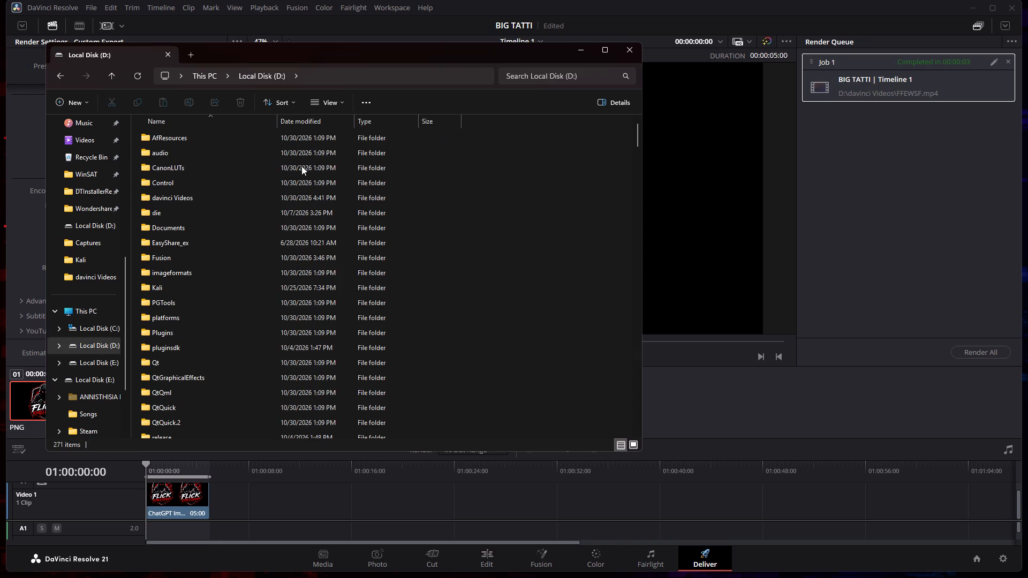
pyautogui.doubleClick(205, 201)
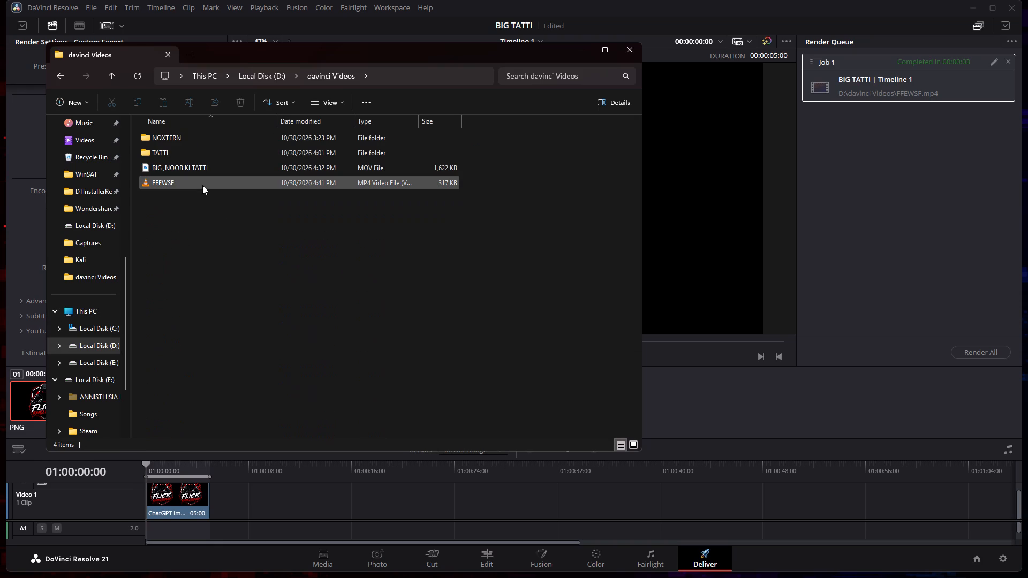
pyautogui.doubleClick(220, 185)
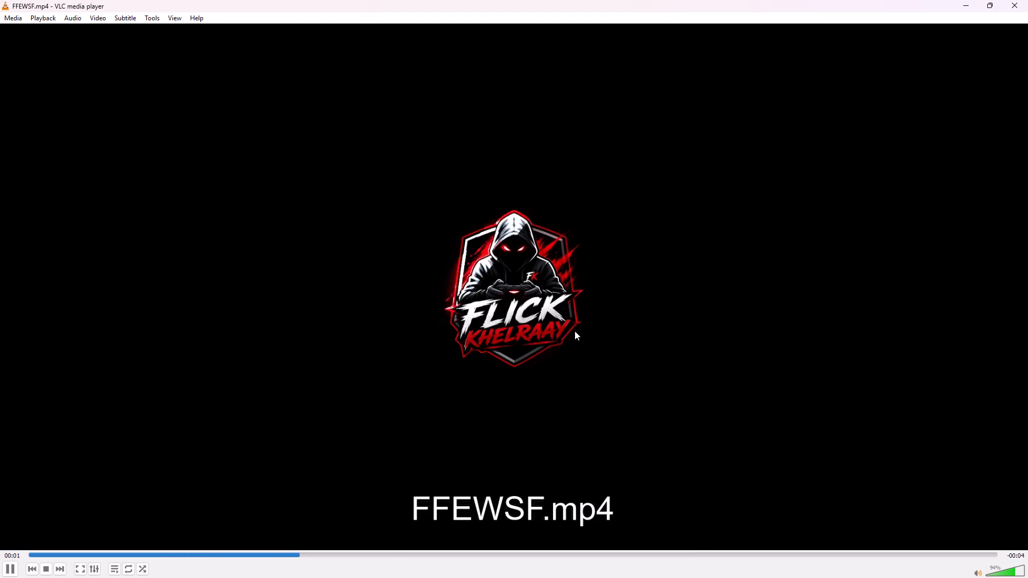
pyautogui.click(1027, 0)
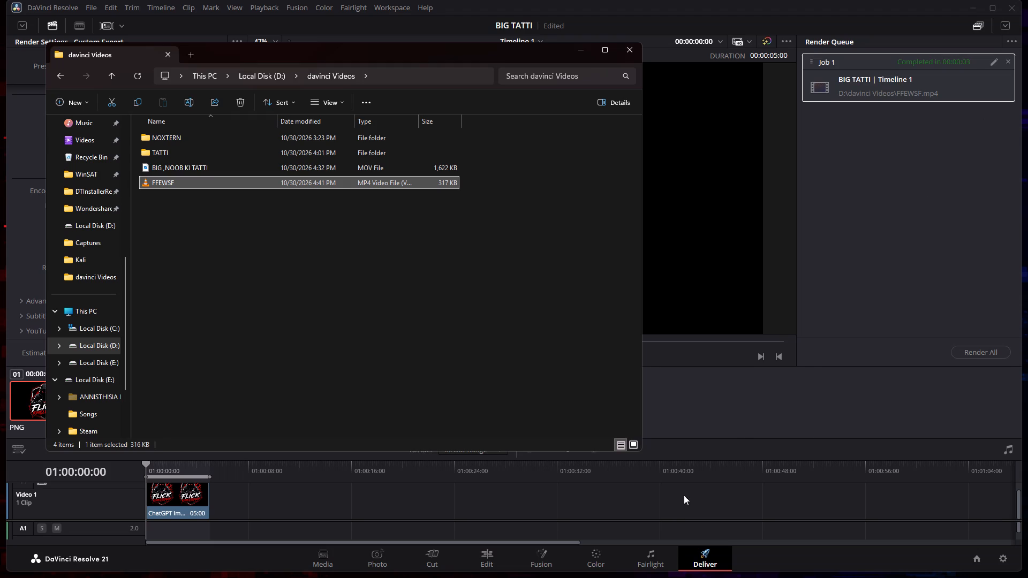
# Switch back to DaVinci Resolve and open the recent project NOXTERN.
pyautogui.click(621, 562)
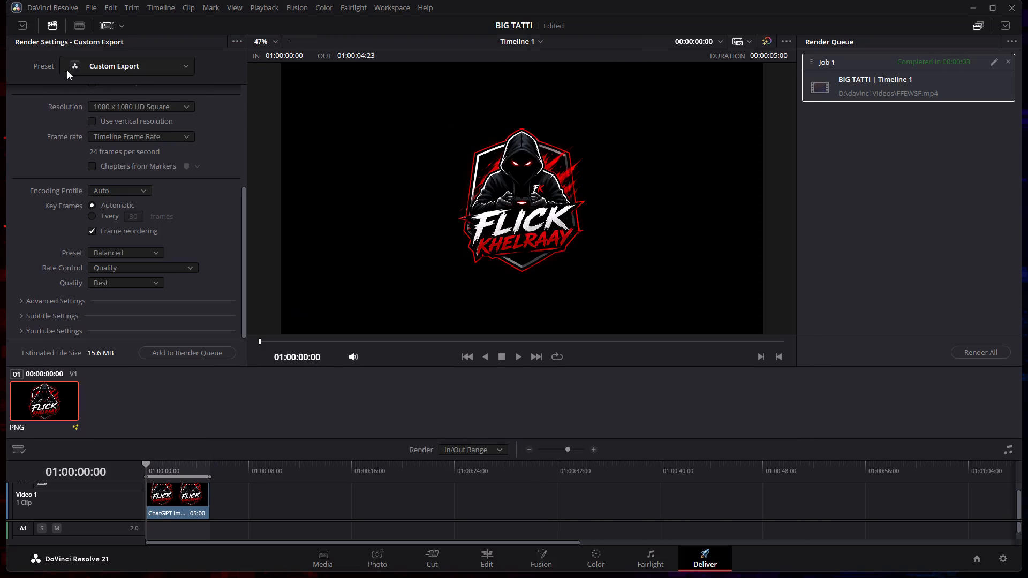
pyautogui.click(94, 6)
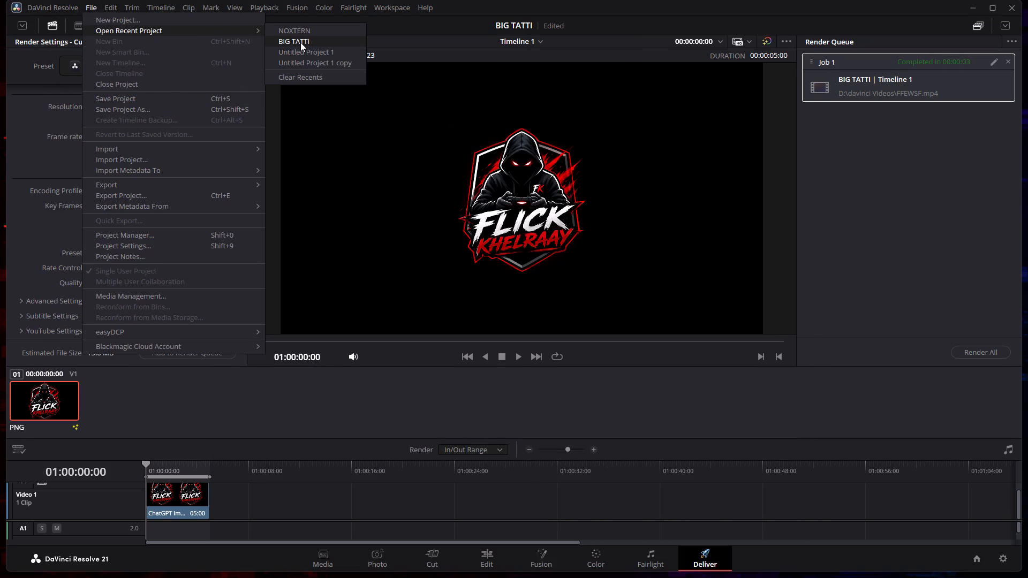
pyautogui.click(305, 33)
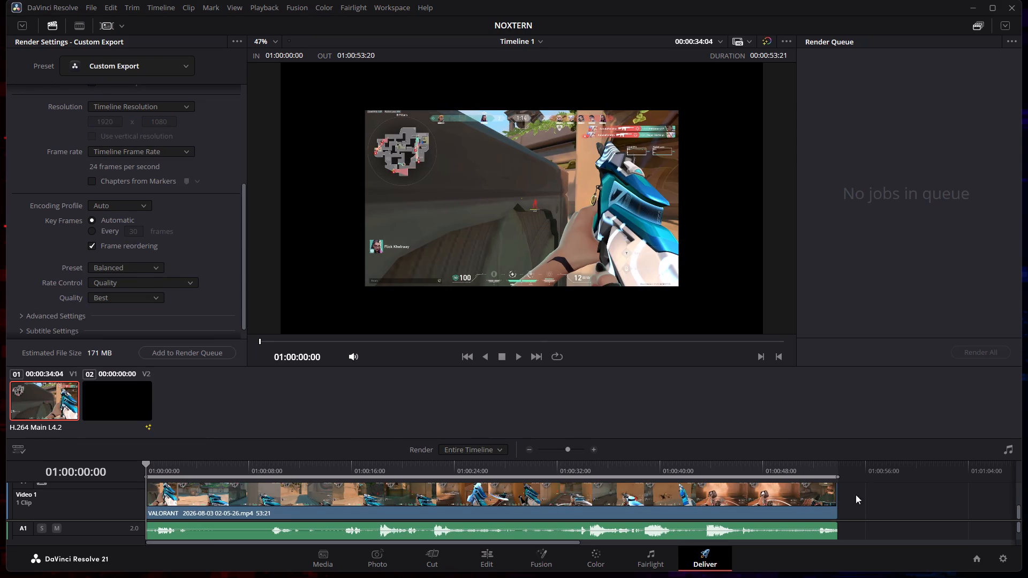
# Move the playhead to the end of the gameplay clip and import FFEWSF.mp4 into the Master bin on the Edit page.
pyautogui.scroll(-5, 867, 498)
pyautogui.moveTo(573, 438); pyautogui.dragTo(590, 347)
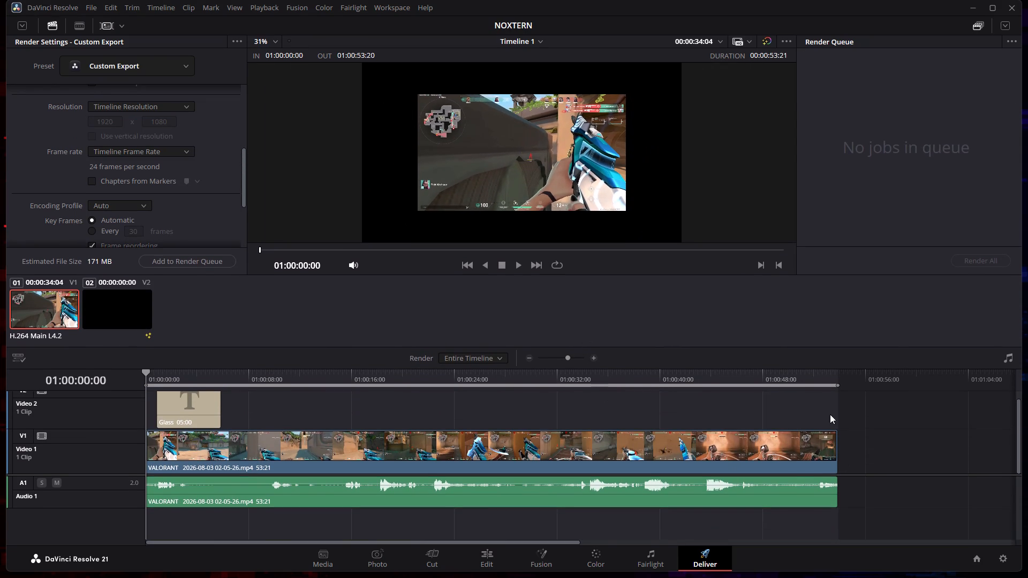
pyautogui.moveTo(147, 372); pyautogui.dragTo(859, 435)
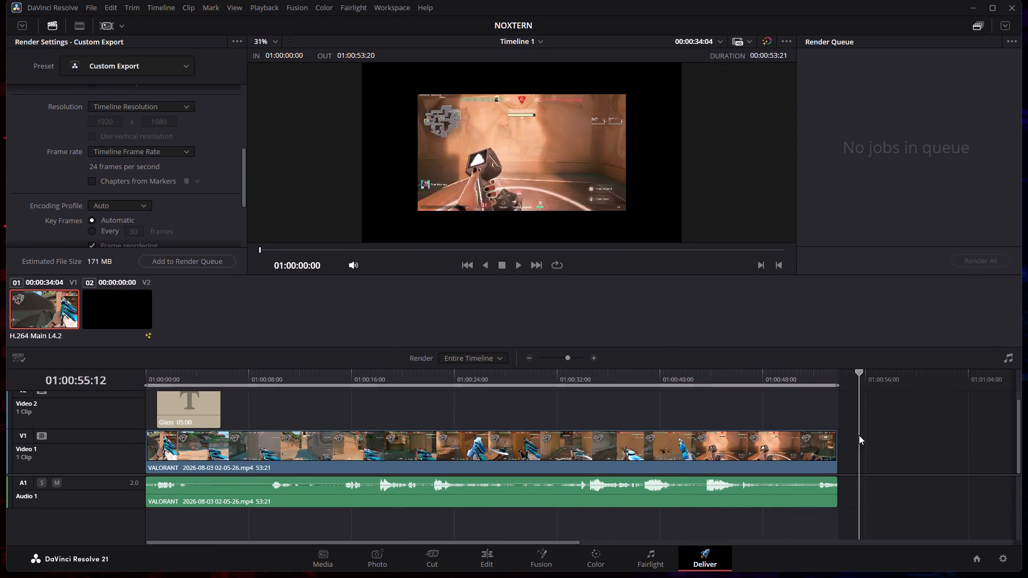
pyautogui.moveTo(859, 435); pyautogui.dragTo(840, 421)
pyautogui.click(492, 567)
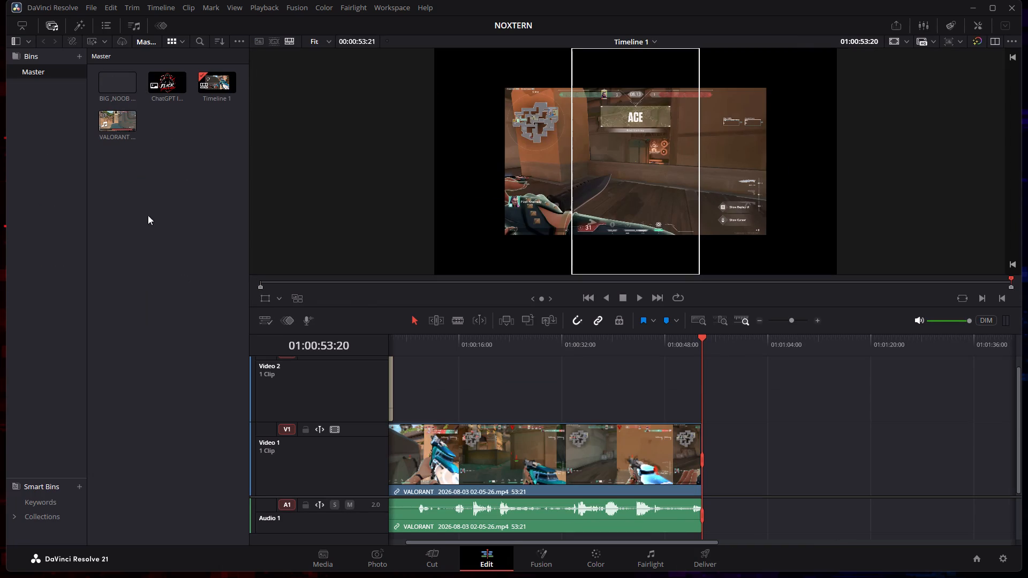
pyautogui.rightClick(171, 168)
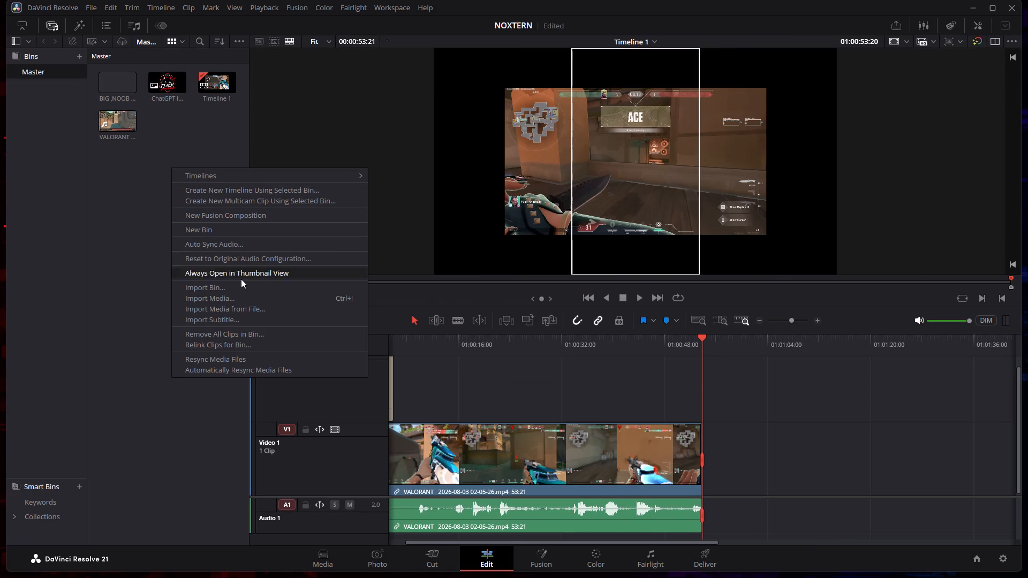
pyautogui.click(249, 300)
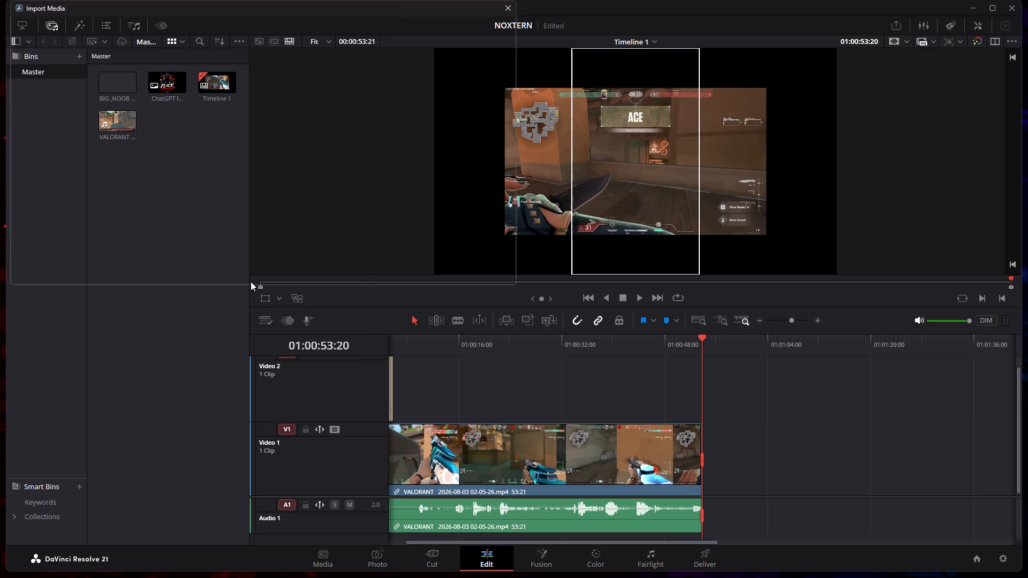
pyautogui.click(162, 132)
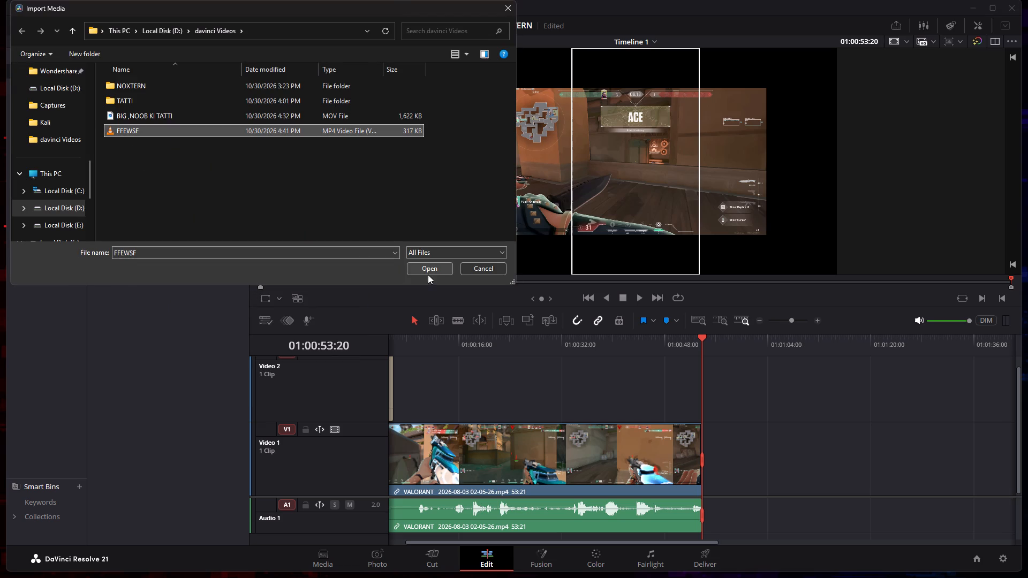
pyautogui.click(426, 265)
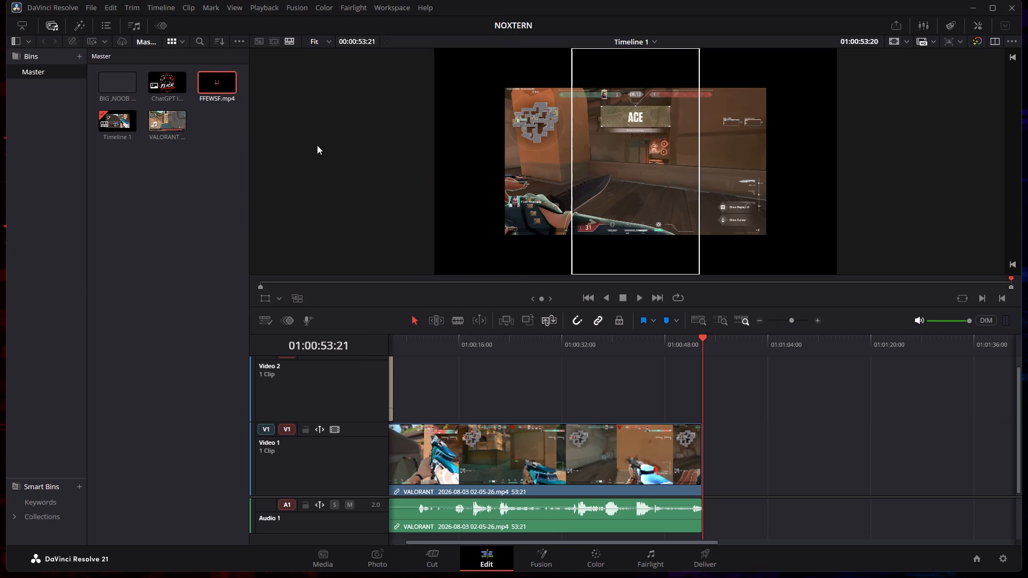
# Place FFEWSF.mp4 on the Video 1 track directly after the VALORANT gameplay clip.
pyautogui.moveTo(216, 83); pyautogui.dragTo(645, 351)
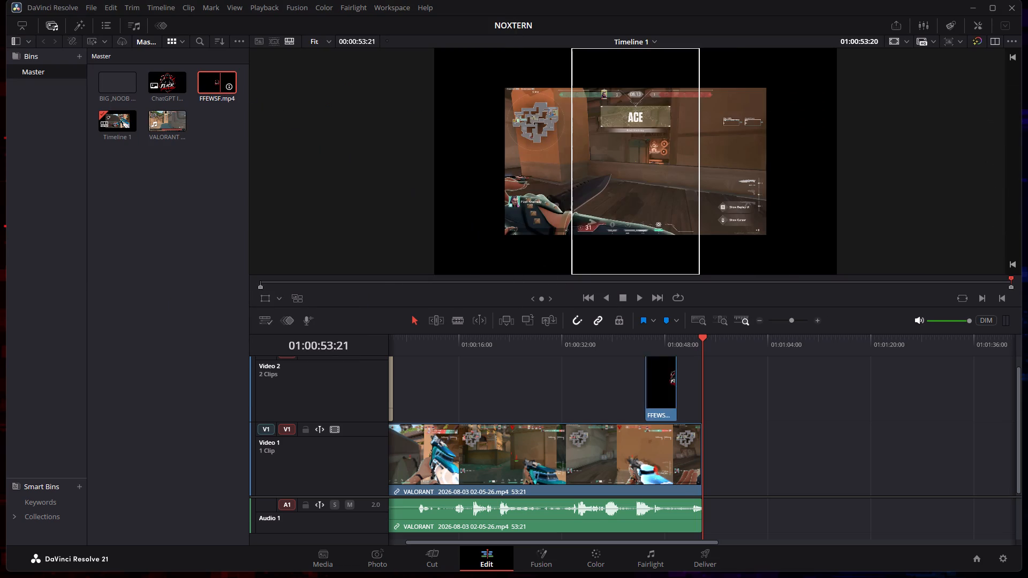
pyautogui.moveTo(645, 351); pyautogui.dragTo(701, 453)
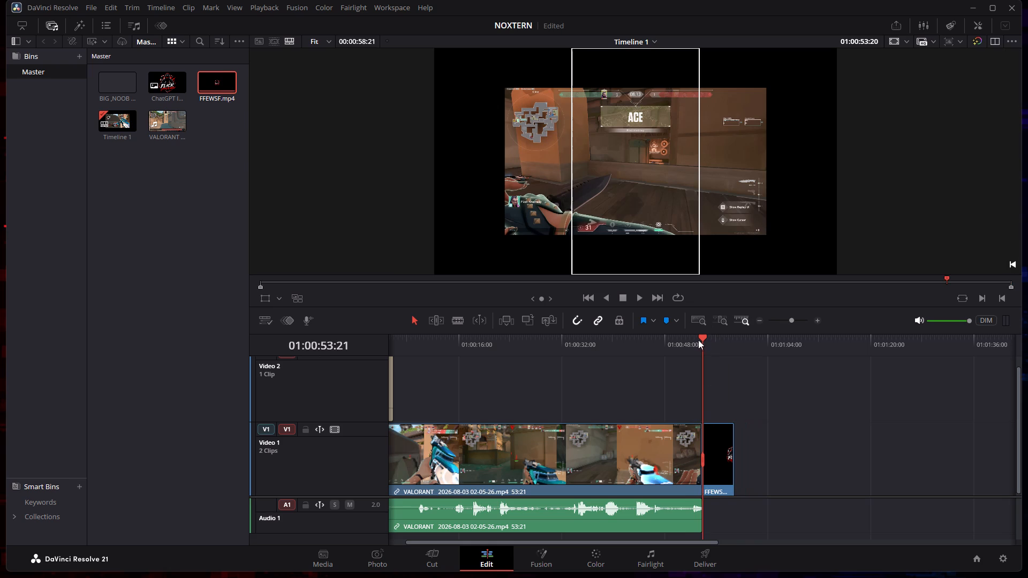
# Enlarge the FFEWSF.mp4 outro within the vertical frame by setting its Zoom X and Y to 1.830.
pyautogui.moveTo(698, 336); pyautogui.dragTo(745, 346)
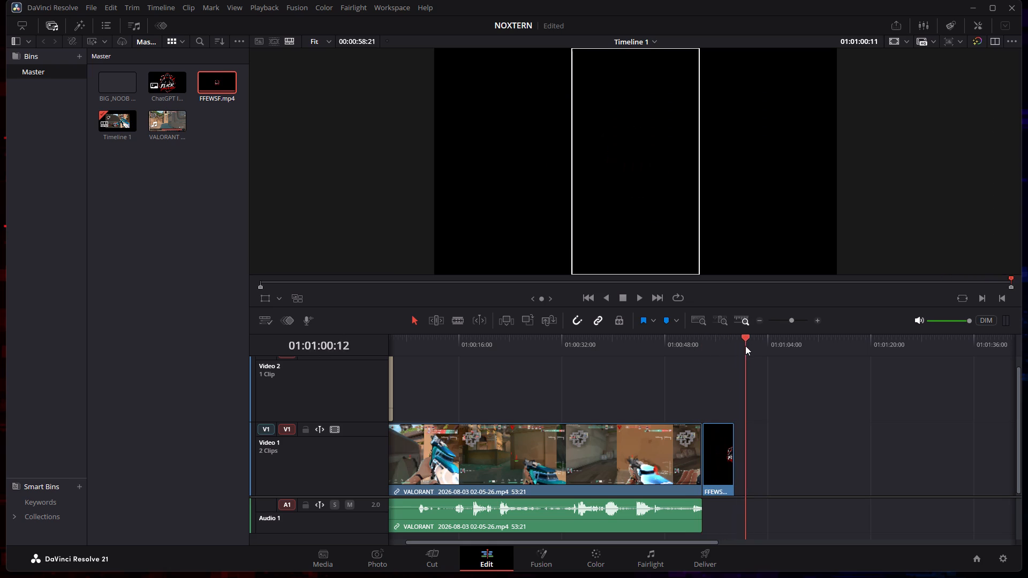
pyautogui.moveTo(745, 346); pyautogui.dragTo(703, 346)
pyautogui.click(703, 346)
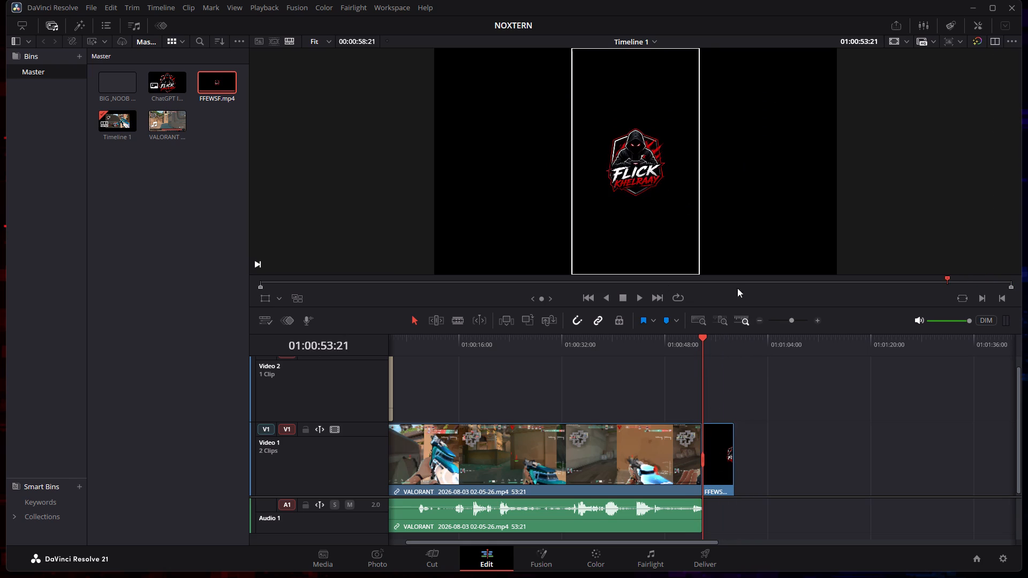
pyautogui.moveTo(702, 337); pyautogui.dragTo(715, 336)
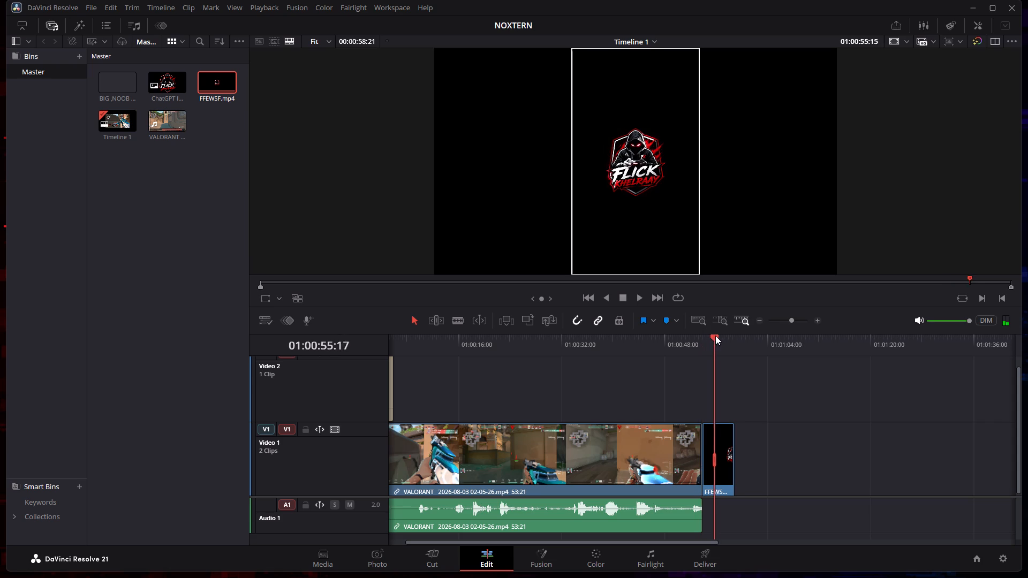
pyautogui.moveTo(715, 336); pyautogui.dragTo(716, 336)
pyautogui.doubleClick(1015, 40)
pyautogui.click(981, 22)
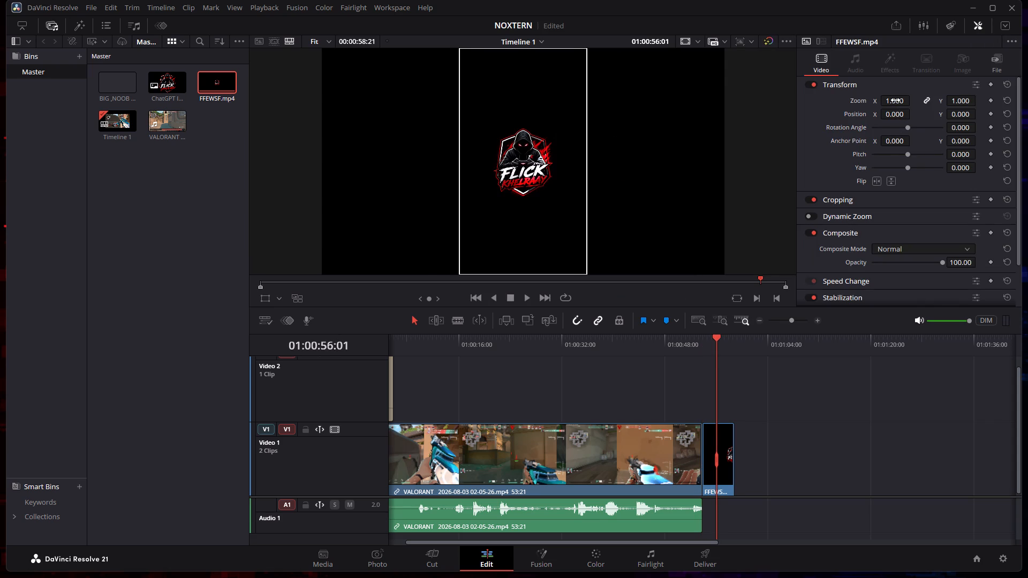
pyautogui.moveTo(902, 102); pyautogui.dragTo(894, 102)
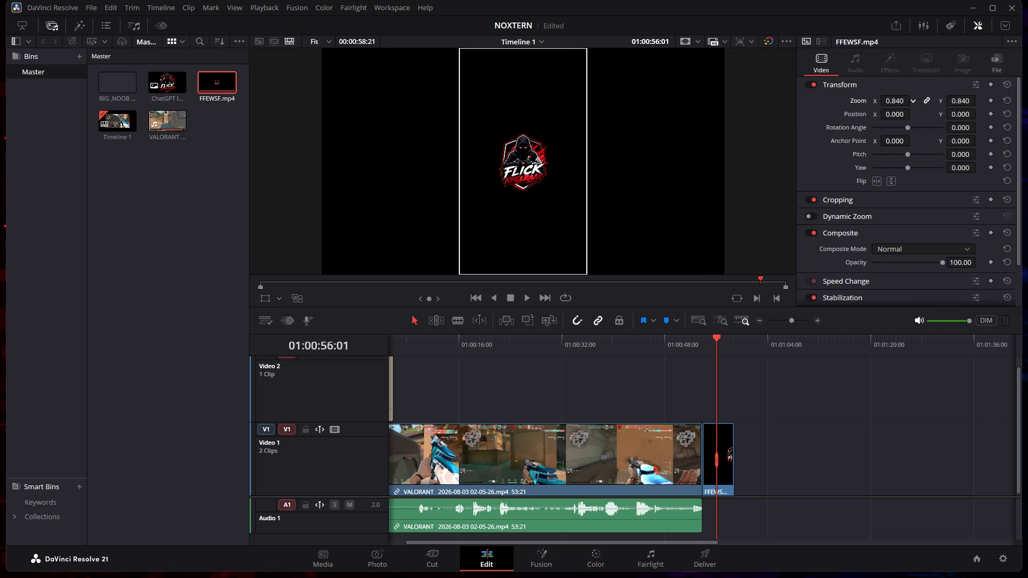
pyautogui.moveTo(894, 102); pyautogui.dragTo(939, 104)
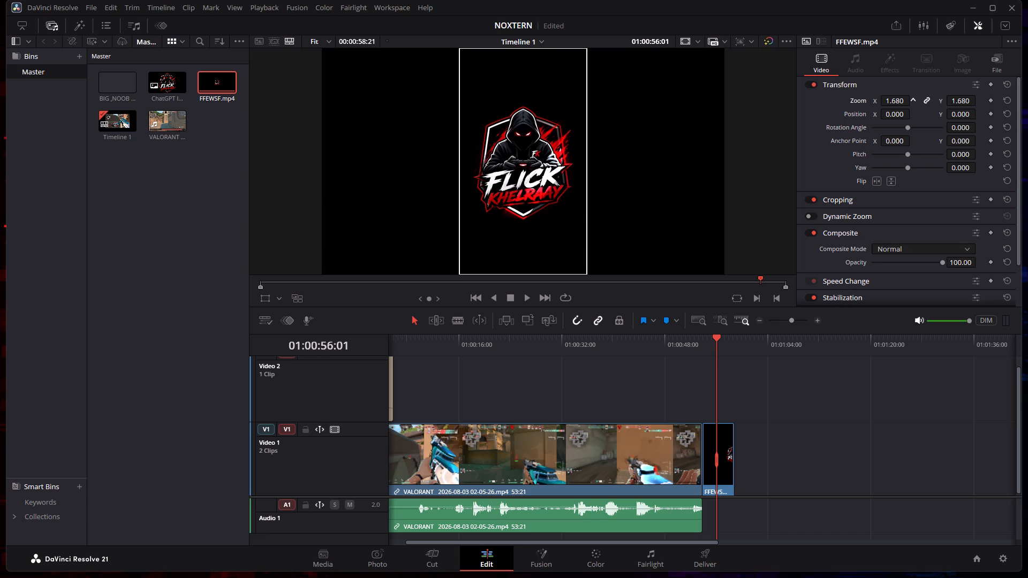
pyautogui.moveTo(939, 104); pyautogui.dragTo(947, 104)
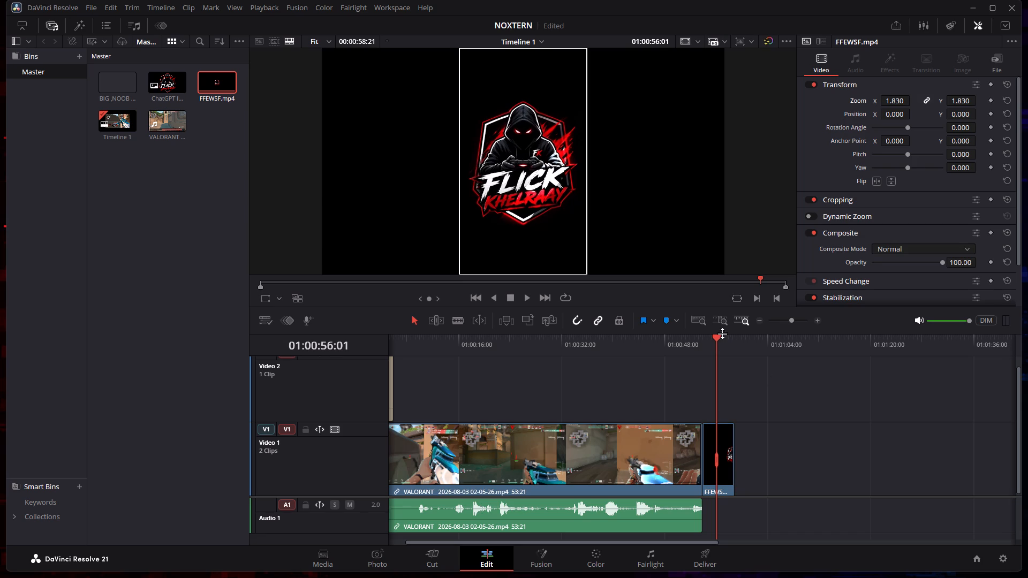
# Play the timeline from near the end of the gameplay clip through the outro and review the enlarged logo.
pyautogui.moveTo(715, 339); pyautogui.dragTo(685, 339)
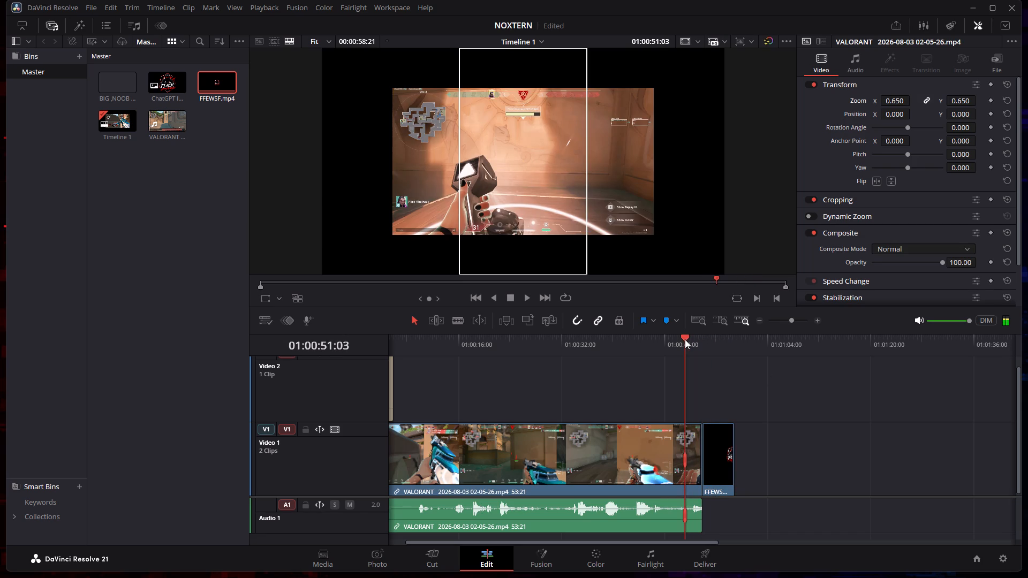
pyautogui.press('space')
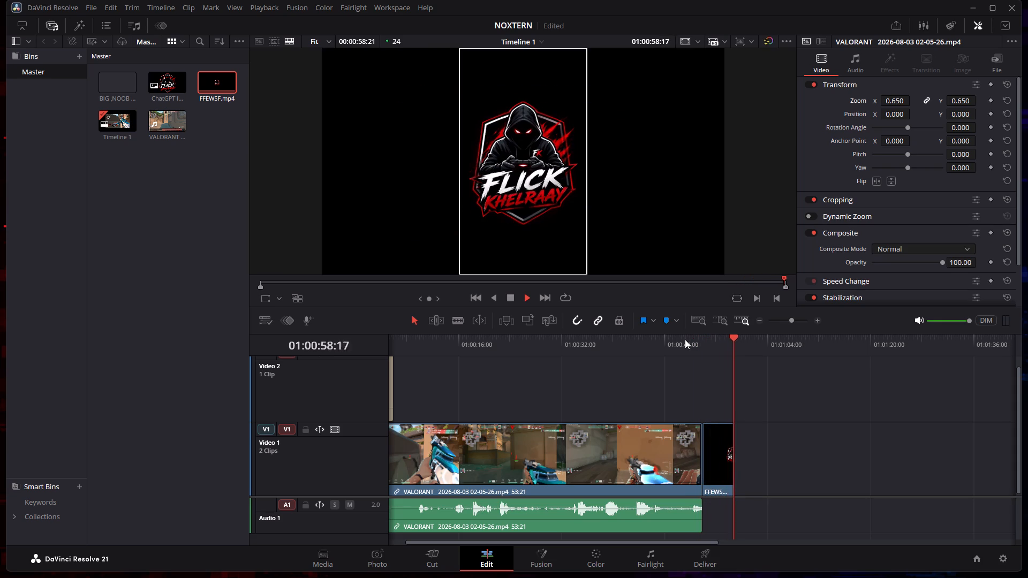
pyautogui.moveTo(735, 336); pyautogui.dragTo(732, 336)
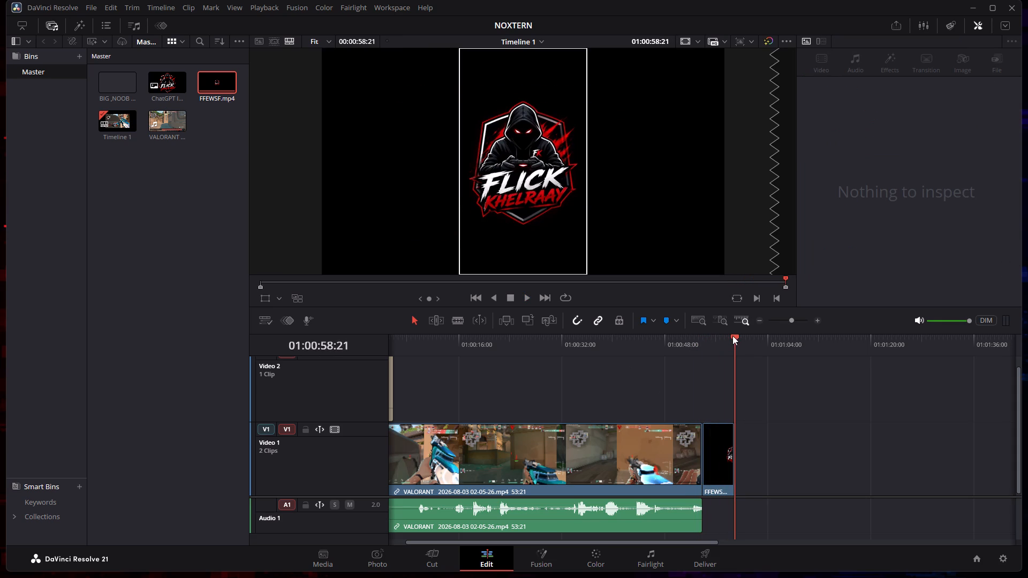
pyautogui.moveTo(732, 336); pyautogui.dragTo(716, 337)
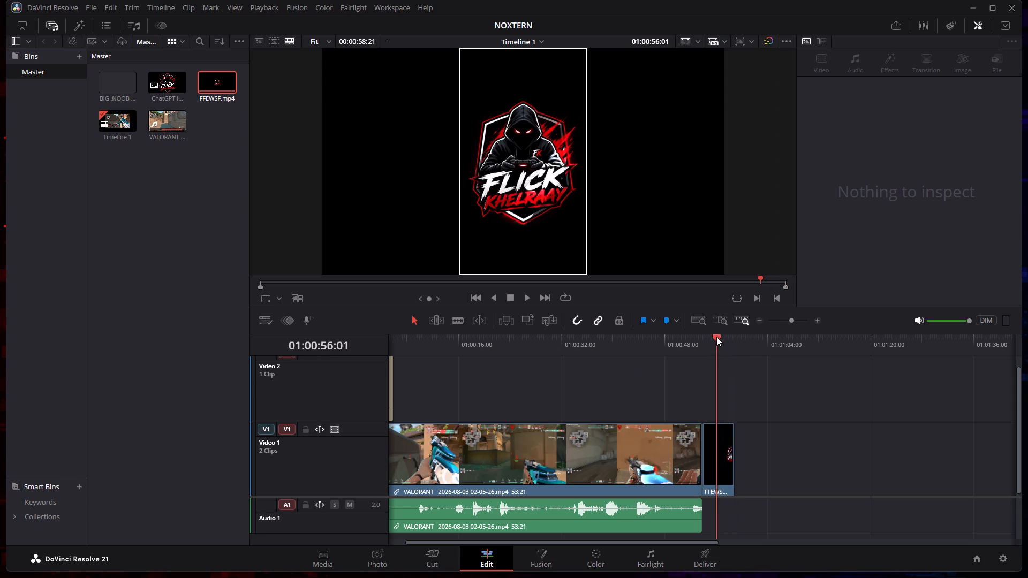
pyautogui.moveTo(716, 337); pyautogui.dragTo(723, 337)
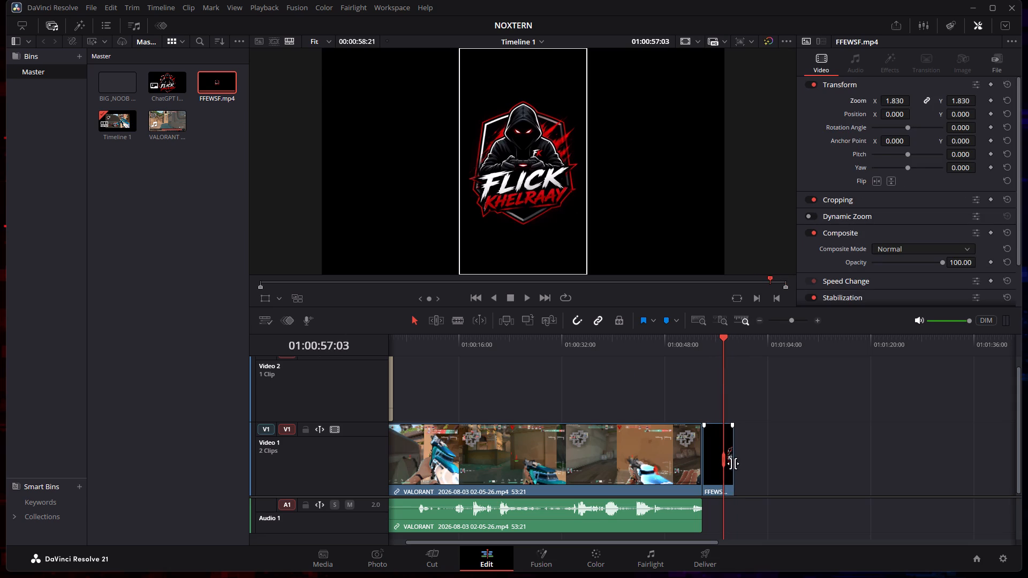
# Trim the end of the FFEWSF.mp4 outro back to 01:00:57:03 and review the shortened outro.
pyautogui.moveTo(733, 458); pyautogui.dragTo(725, 458)
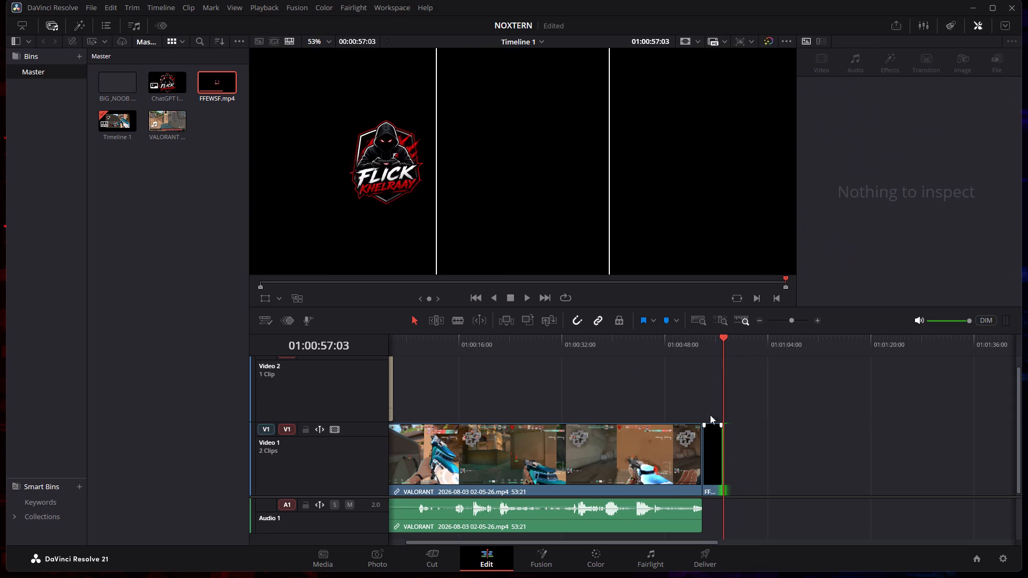
pyautogui.moveTo(722, 334); pyautogui.dragTo(695, 343)
pyautogui.press('space')
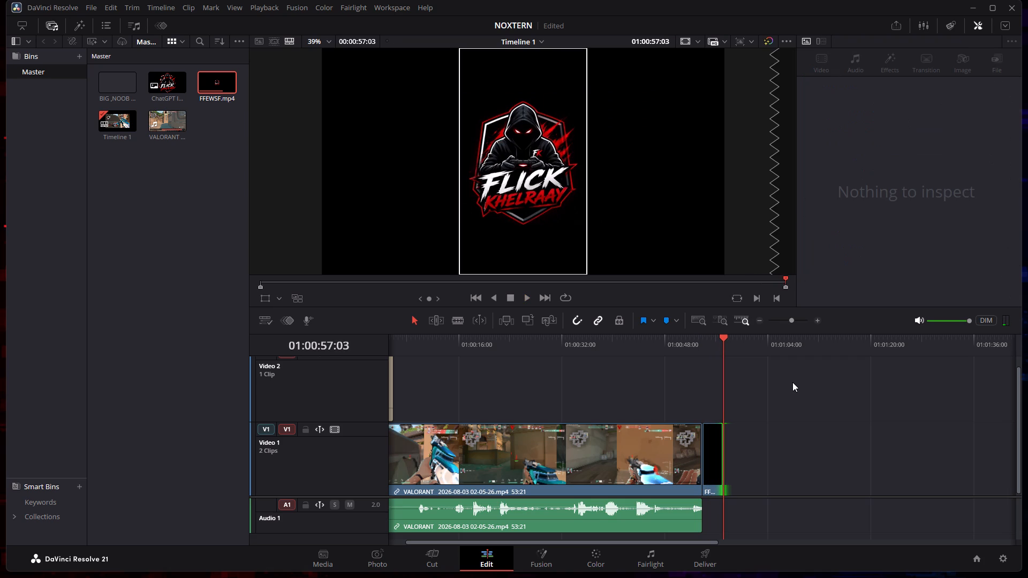
pyautogui.moveTo(723, 338); pyautogui.dragTo(706, 338)
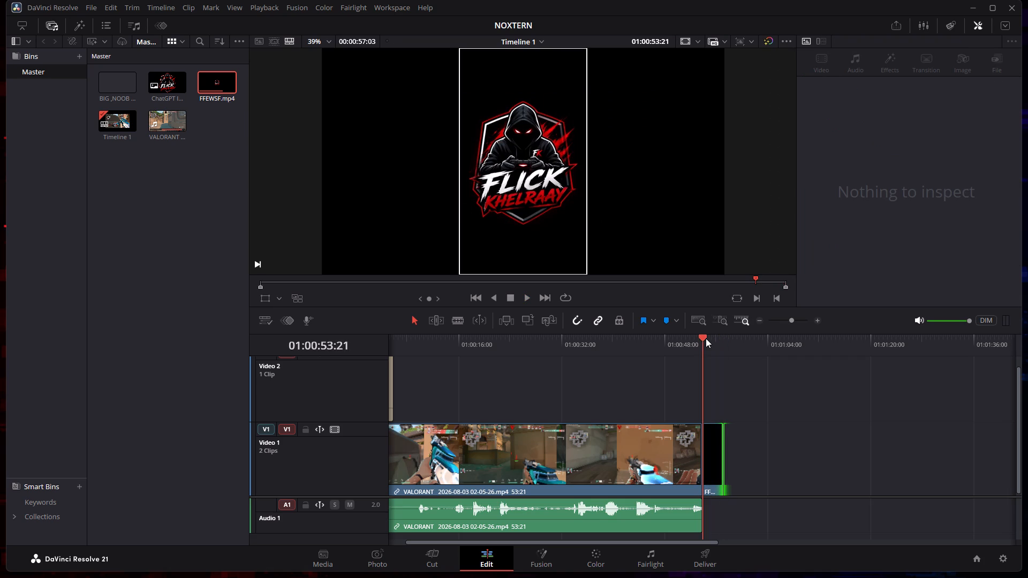
pyautogui.moveTo(706, 338); pyautogui.dragTo(714, 337)
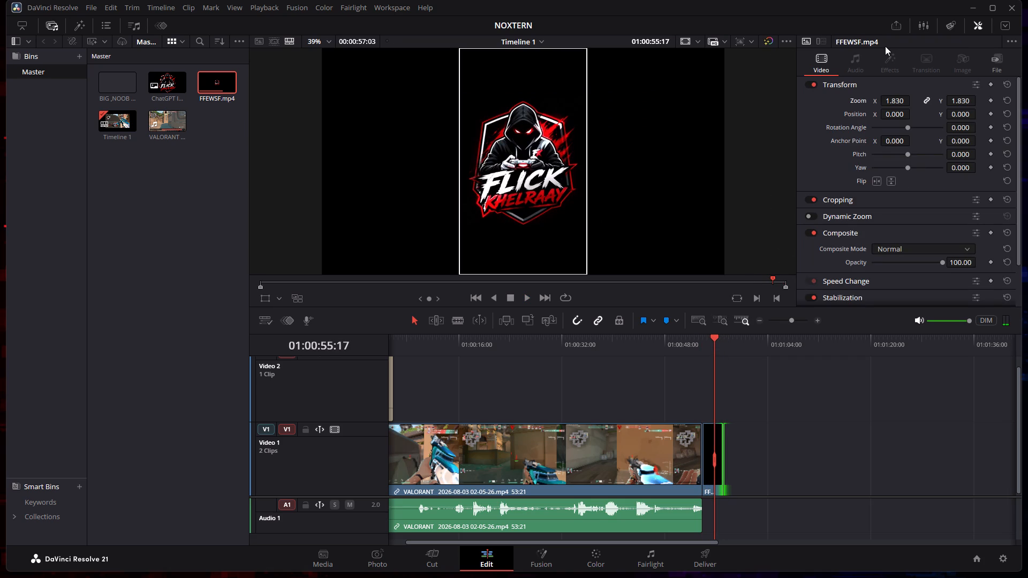
pyautogui.moveTo(714, 338); pyautogui.dragTo(710, 338)
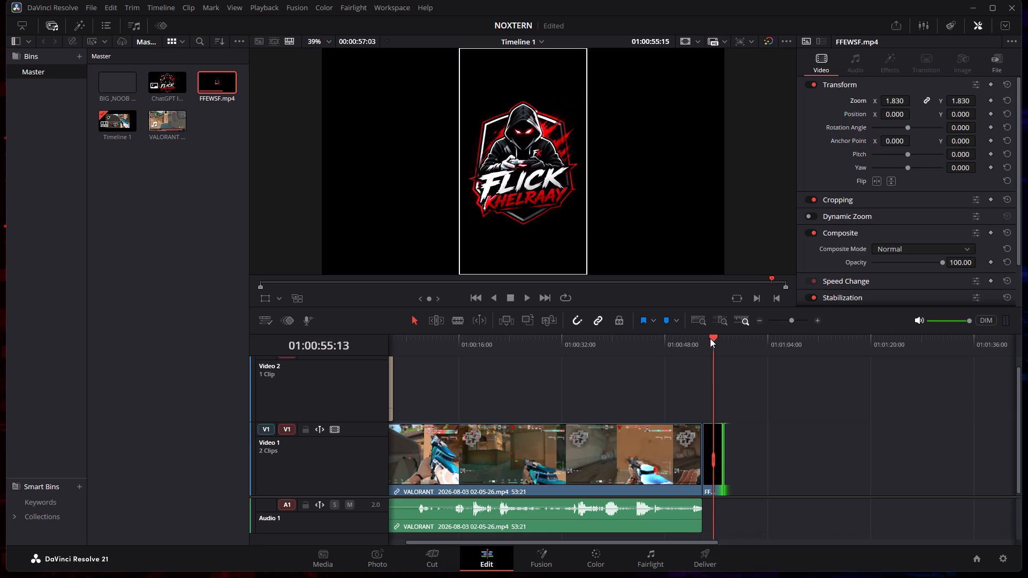
# Lower the audio volume of the VALORANT gameplay clip to -10.7.
pyautogui.moveTo(710, 338); pyautogui.dragTo(674, 343)
pyautogui.click(662, 505)
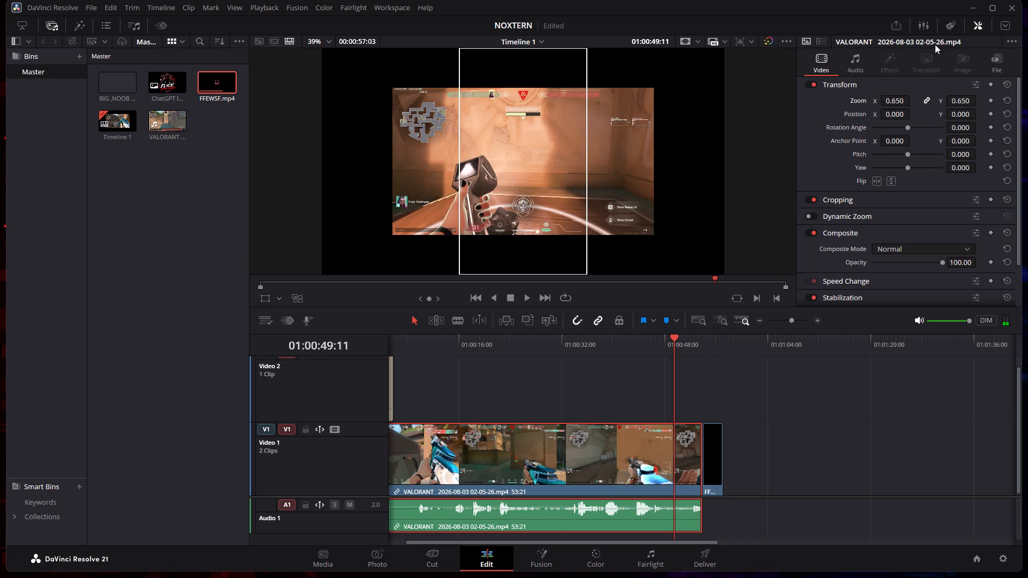
pyautogui.click(861, 63)
pyautogui.moveTo(925, 100); pyautogui.dragTo(923, 101)
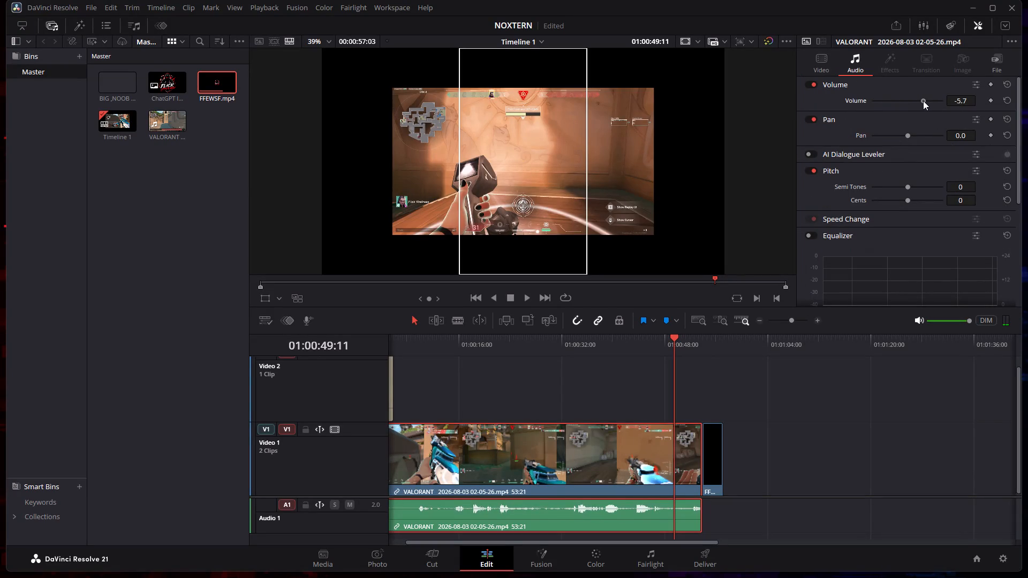
pyautogui.moveTo(923, 101); pyautogui.dragTo(920, 101)
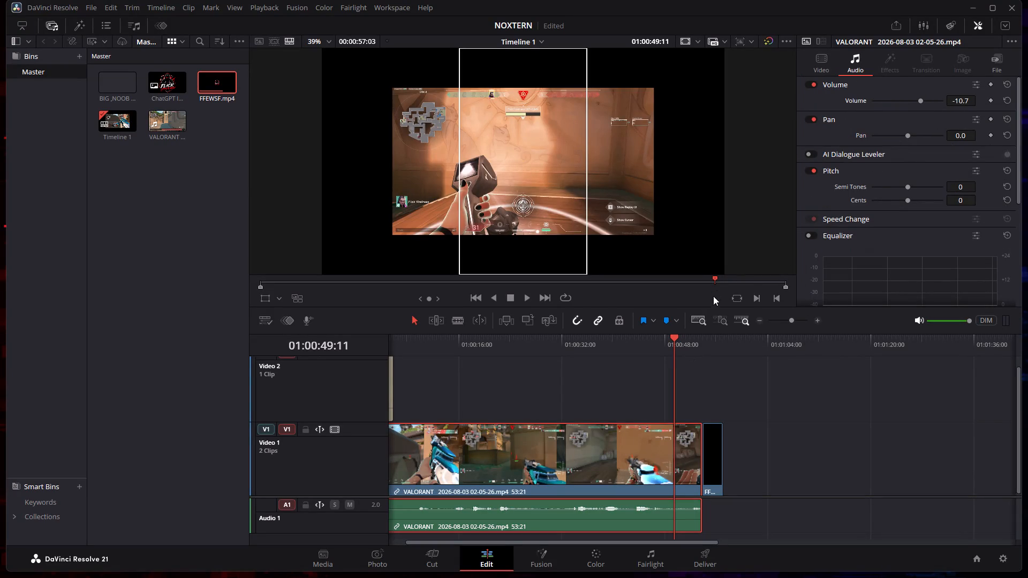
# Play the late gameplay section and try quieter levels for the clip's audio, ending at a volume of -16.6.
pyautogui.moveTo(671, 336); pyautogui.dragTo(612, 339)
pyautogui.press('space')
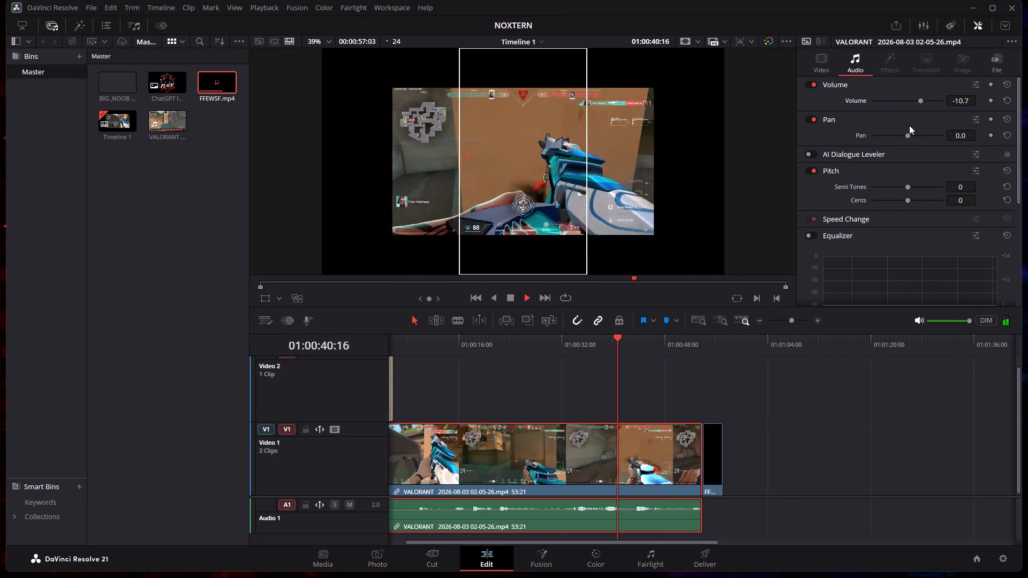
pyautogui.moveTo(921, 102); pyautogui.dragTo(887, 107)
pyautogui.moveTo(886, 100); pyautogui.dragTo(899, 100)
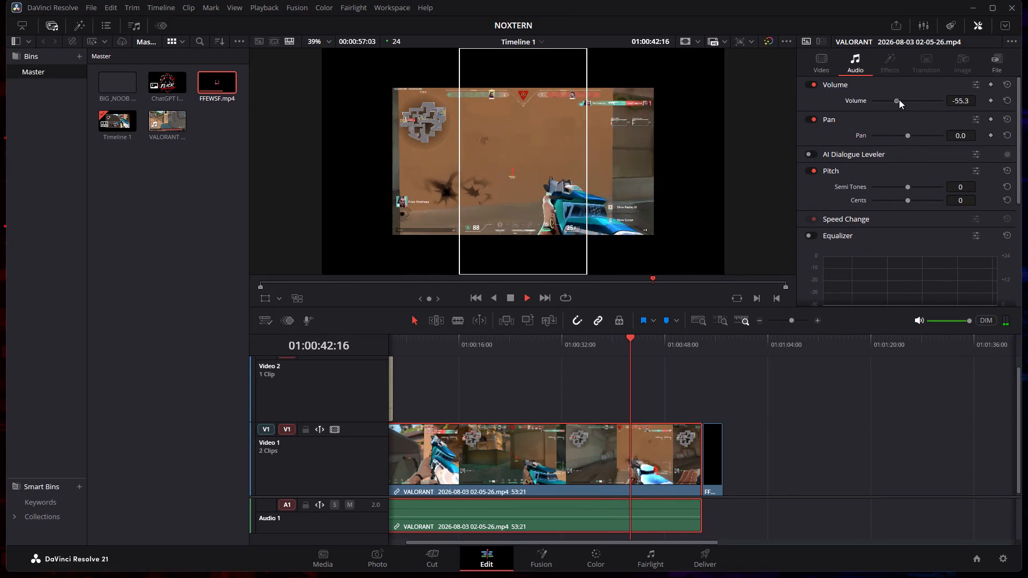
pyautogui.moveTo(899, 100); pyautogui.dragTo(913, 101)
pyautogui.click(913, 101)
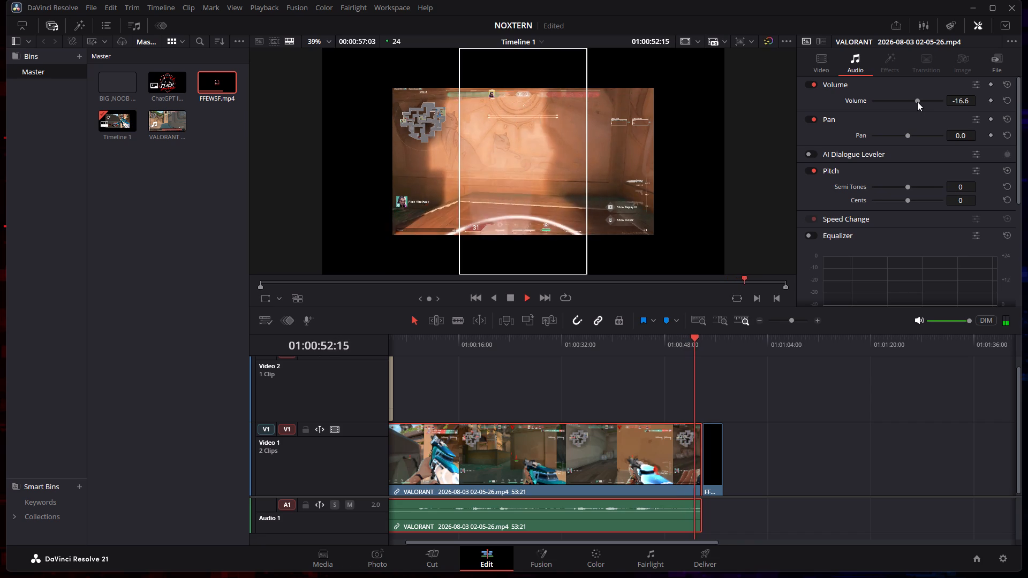
# Raise the gameplay clip's audio volume and fine-tune it to -6.7 while replaying the second half of the clip.
pyautogui.moveTo(917, 102); pyautogui.dragTo(924, 101)
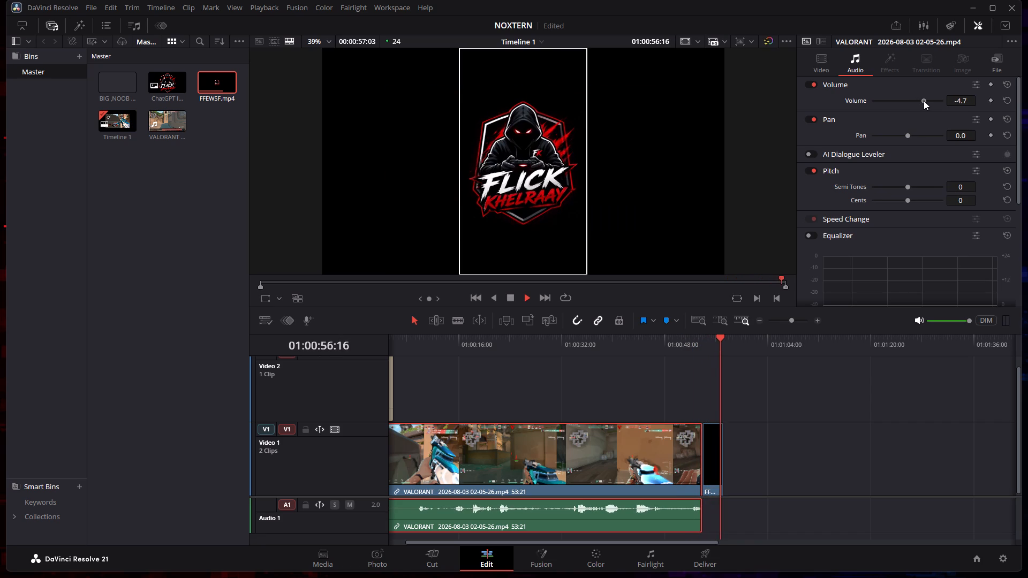
pyautogui.moveTo(924, 101); pyautogui.dragTo(923, 101)
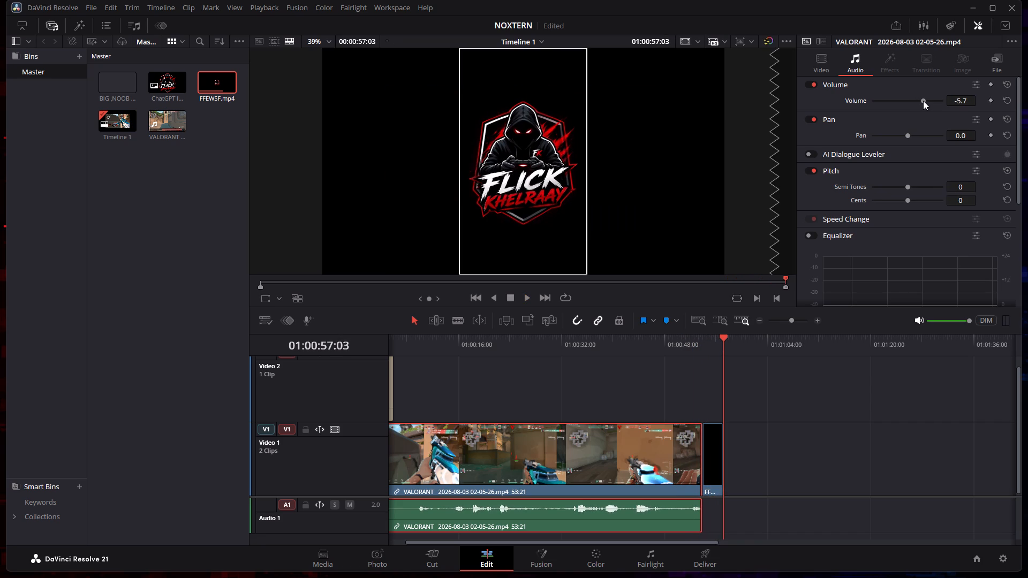
pyautogui.moveTo(721, 337); pyautogui.dragTo(549, 368)
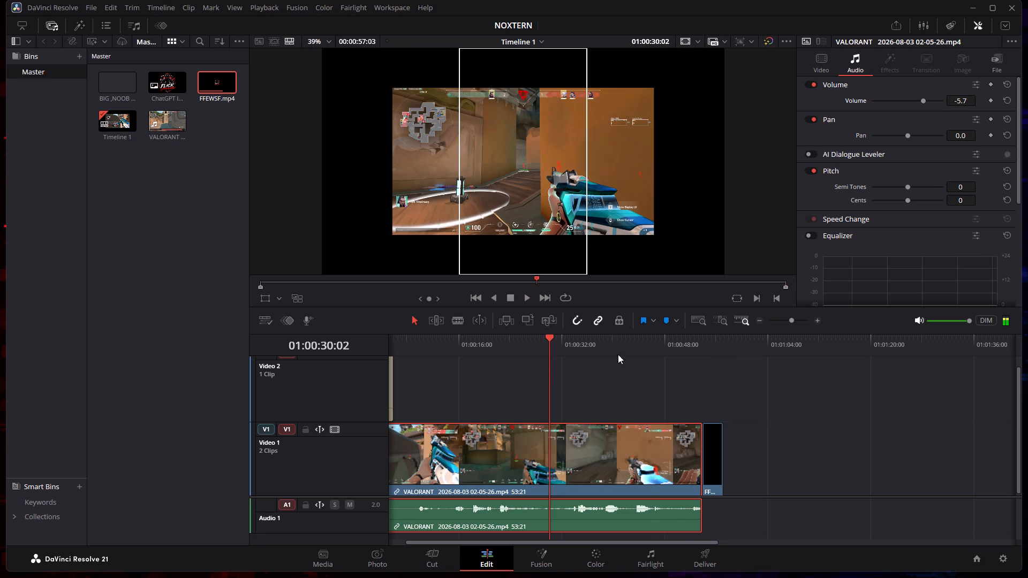
pyautogui.moveTo(548, 334); pyautogui.dragTo(588, 344)
pyautogui.moveTo(550, 336); pyautogui.dragTo(580, 340)
pyautogui.press('space')
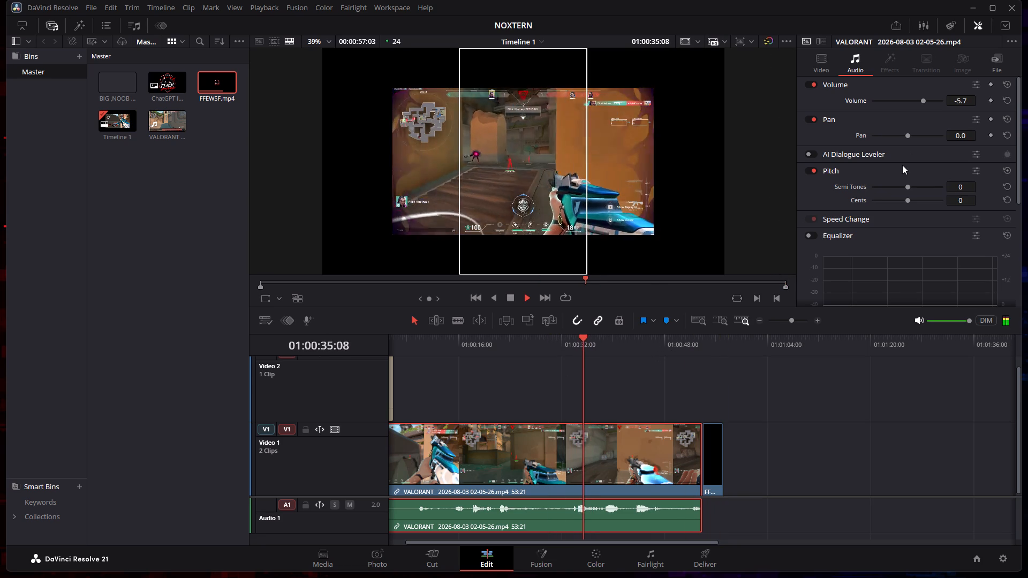
pyautogui.click(922, 101)
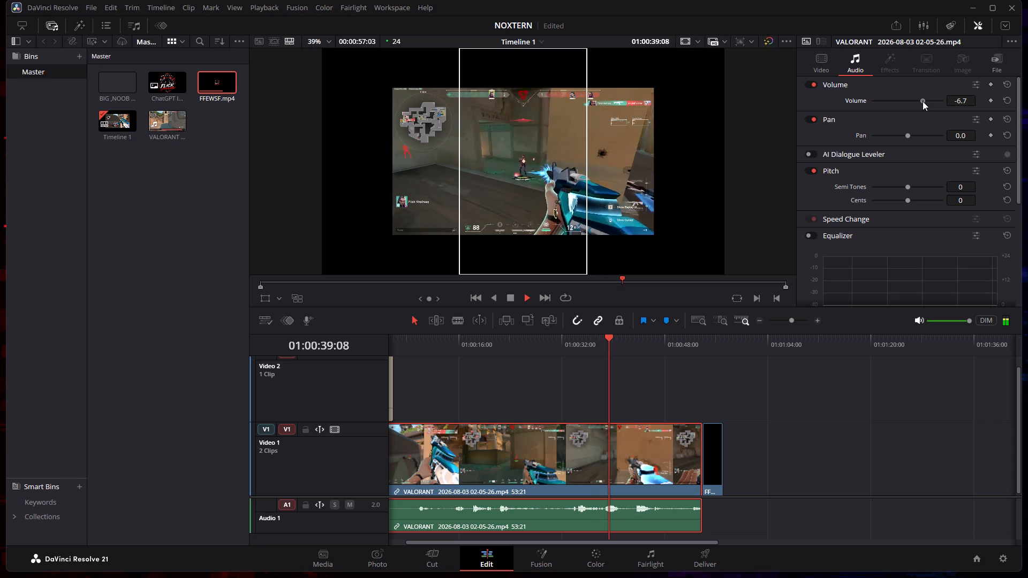
pyautogui.click(688, 298)
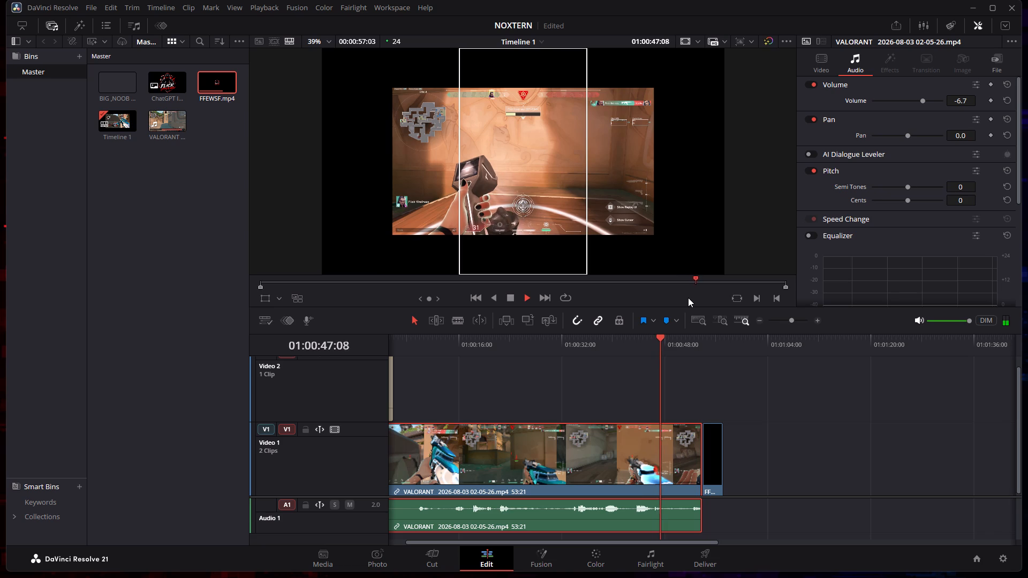
# Park the playhead on the cut at 01:00:53:21 and examine the video transitions and Fusion effects for a suitable look.
pyautogui.click(825, 59)
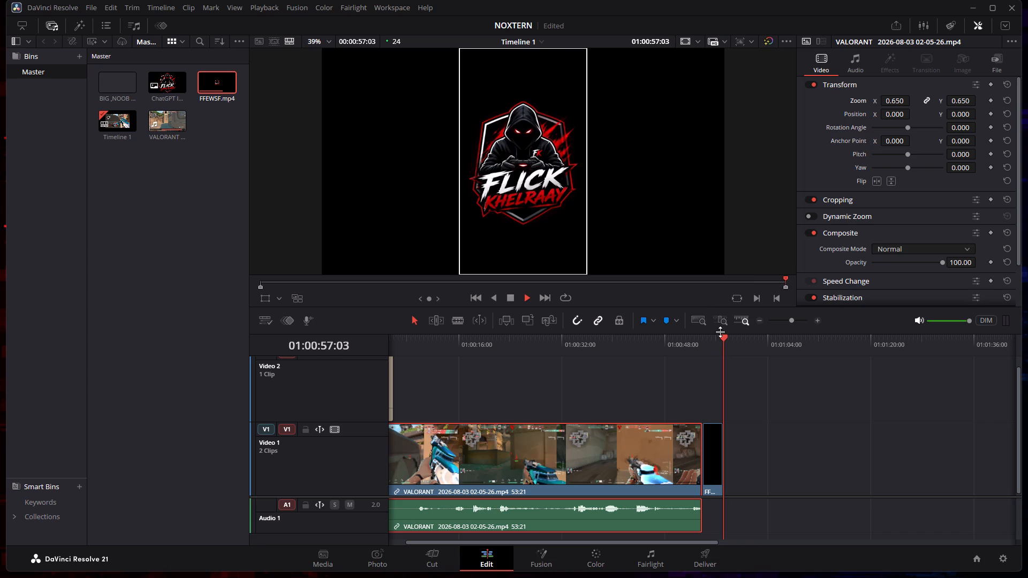
pyautogui.moveTo(723, 337); pyautogui.dragTo(716, 339)
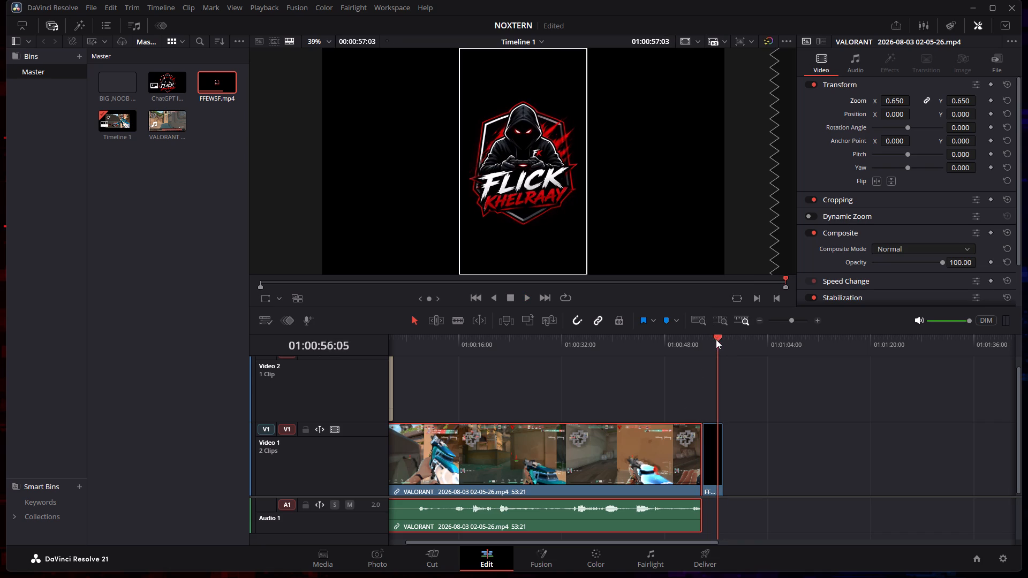
pyautogui.moveTo(716, 339); pyautogui.dragTo(704, 341)
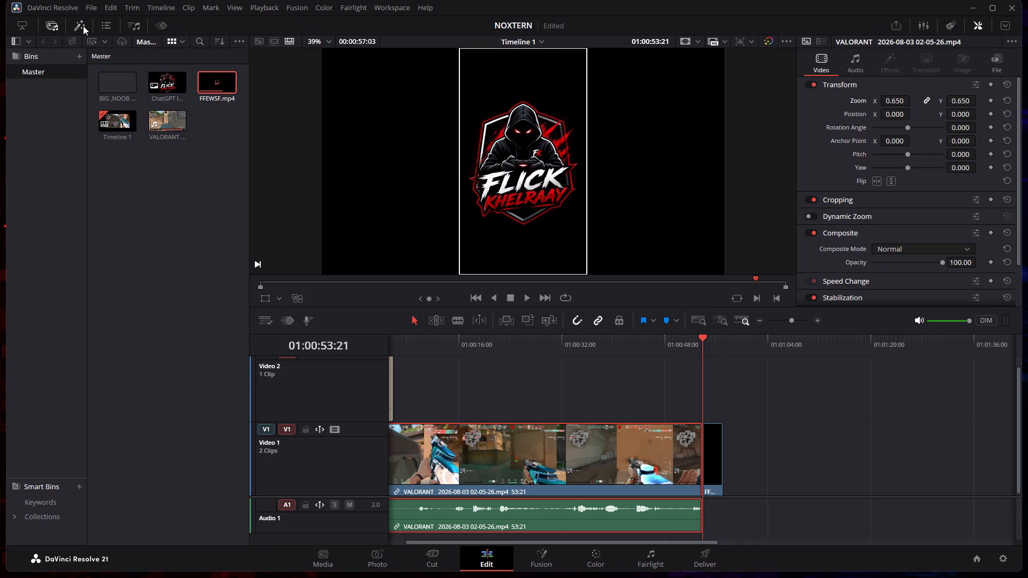
pyautogui.click(83, 26)
pyautogui.click(53, 24)
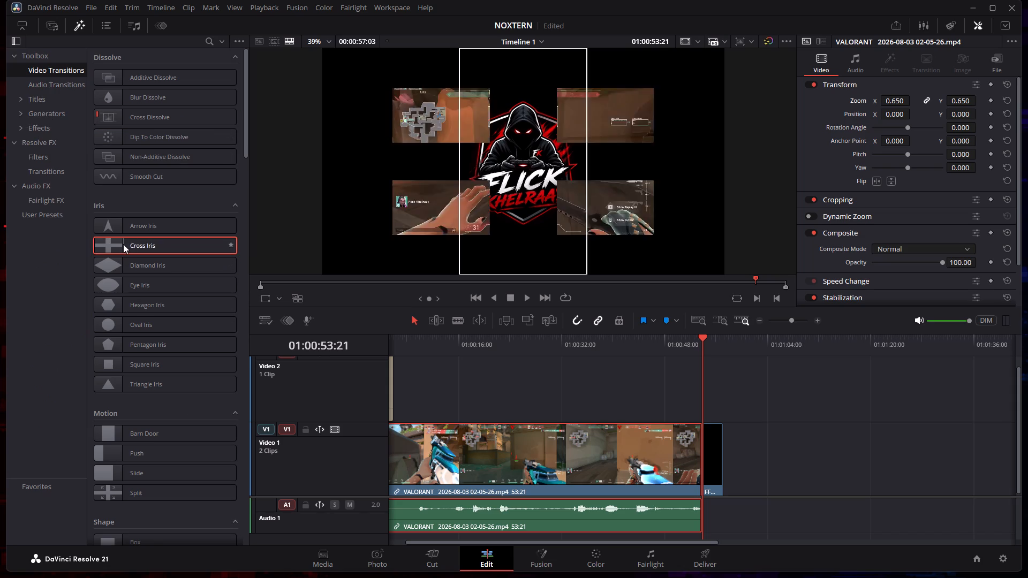
pyautogui.scroll(-2, 130, 322)
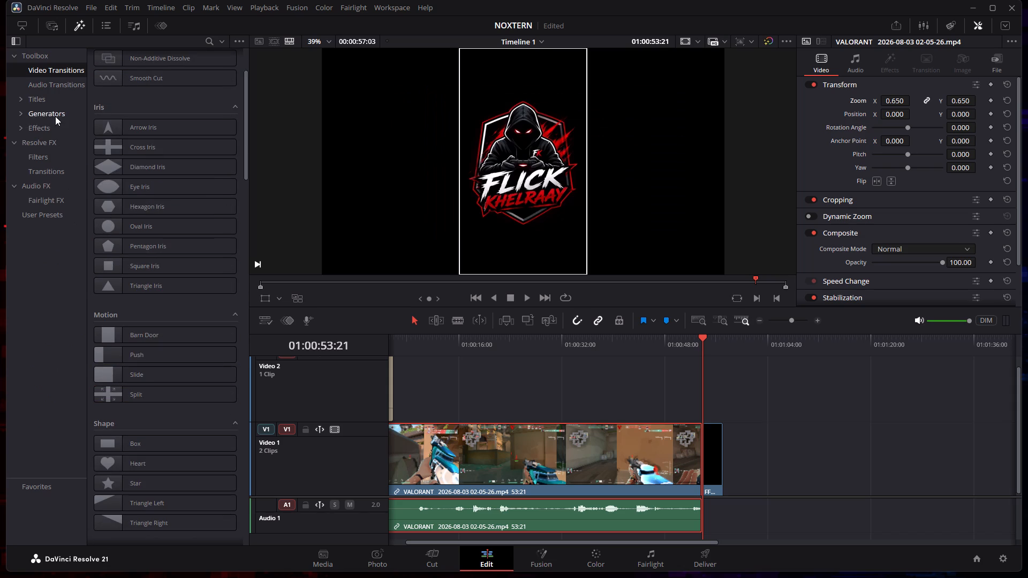
pyautogui.click(54, 125)
pyautogui.scroll(2, 101, 94)
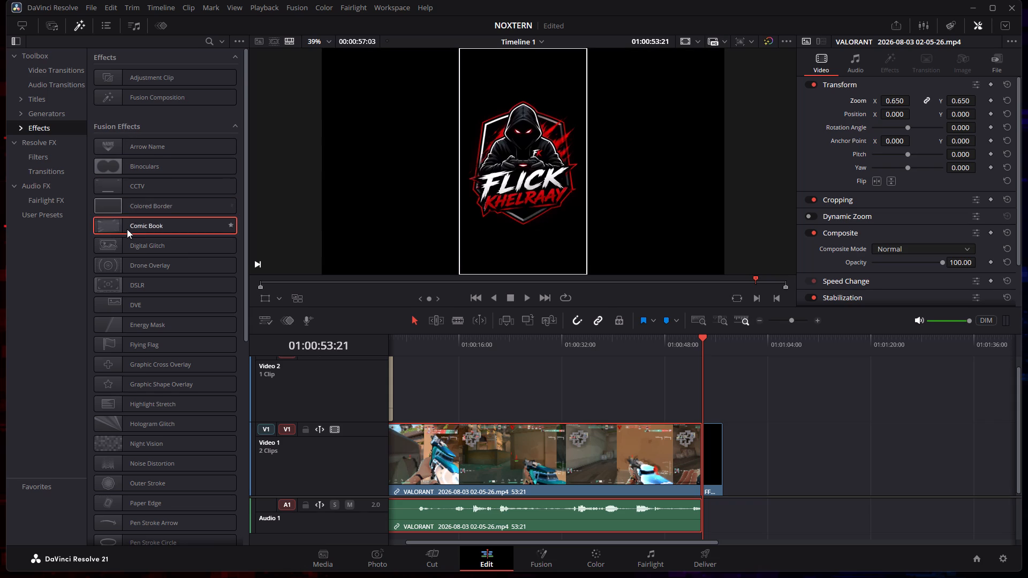
pyautogui.click(60, 66)
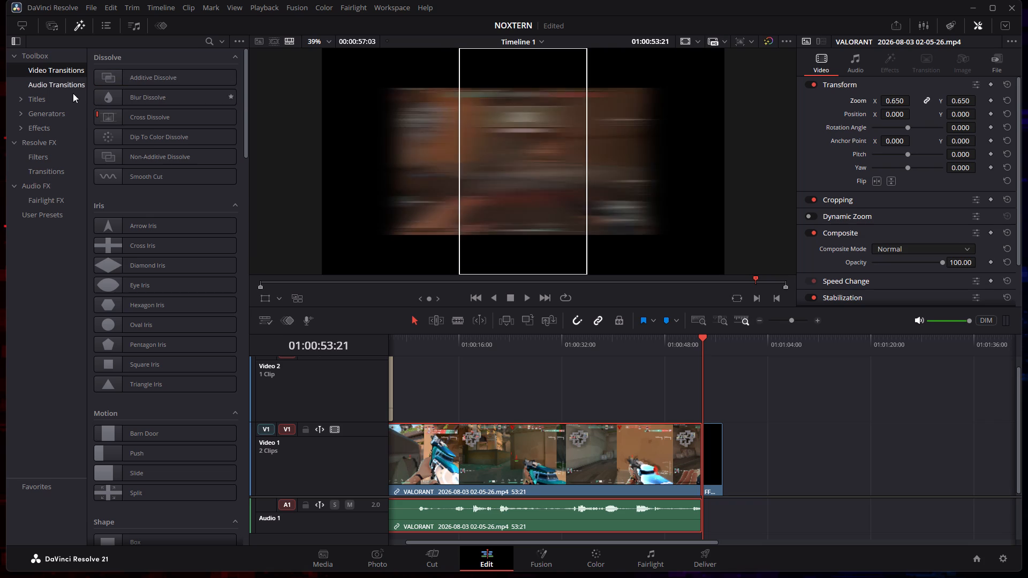
pyautogui.click(54, 130)
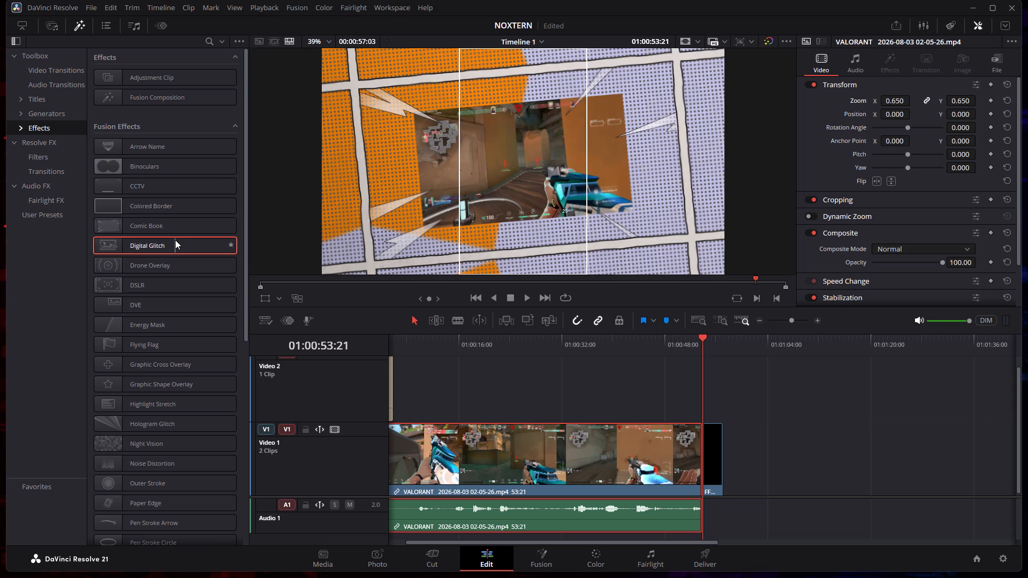
# Add the Camera Shake Fusion transition at the cut between the gameplay clip and the outro, trimming the clips to create handles.
pyautogui.click(48, 65)
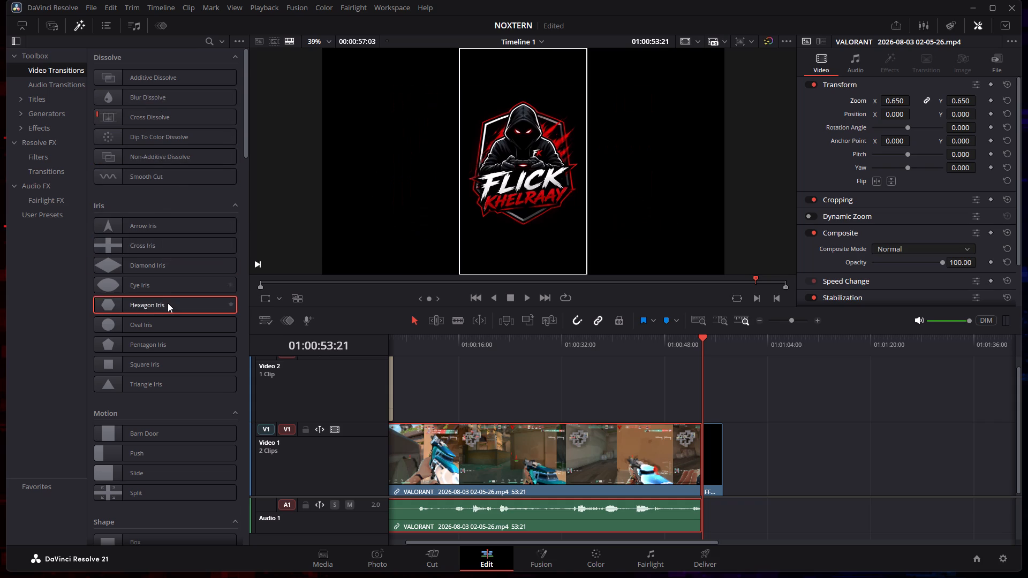
pyautogui.scroll(-3, 168, 305)
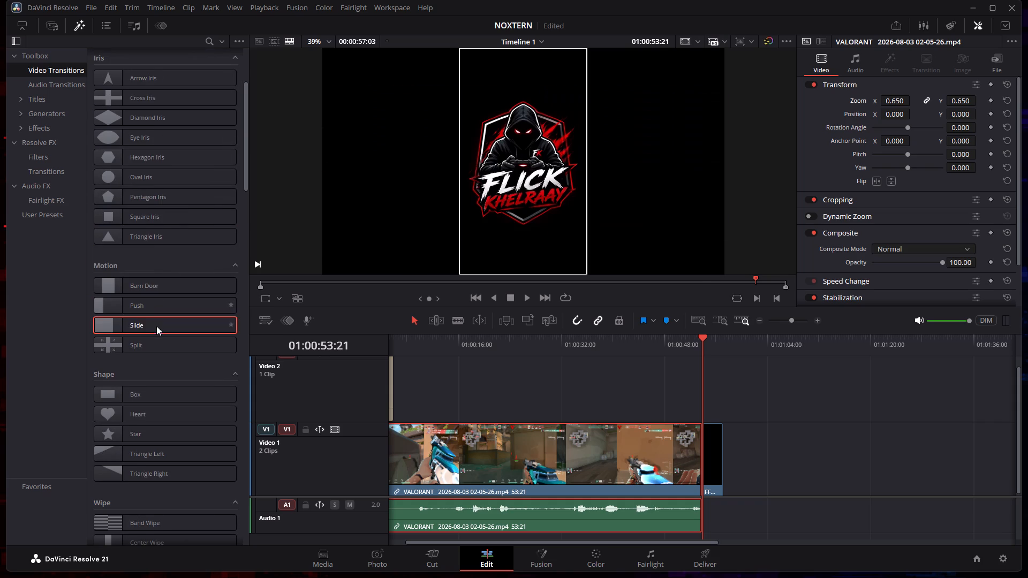
pyautogui.scroll(-5, 142, 451)
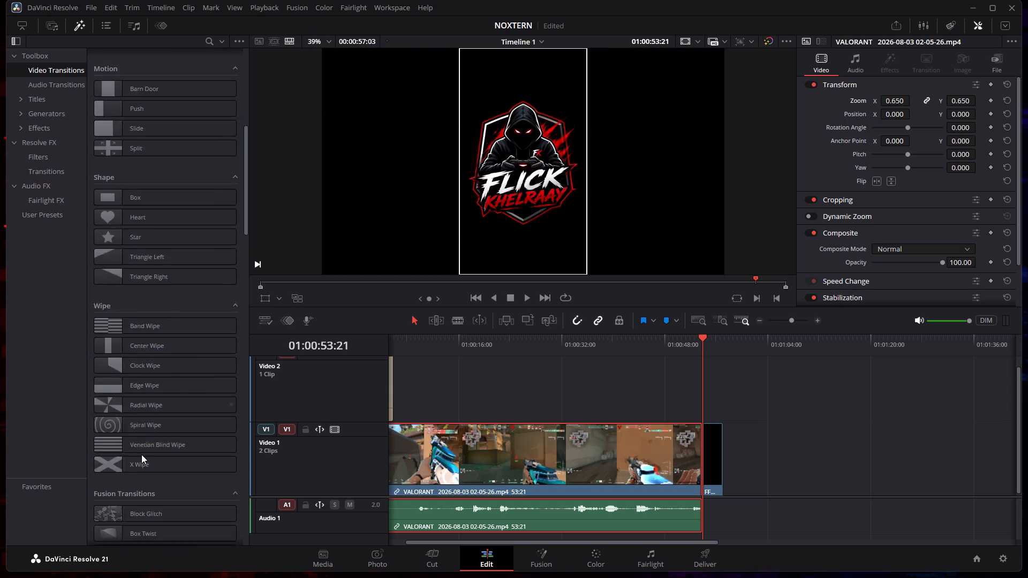
pyautogui.scroll(-3, 137, 354)
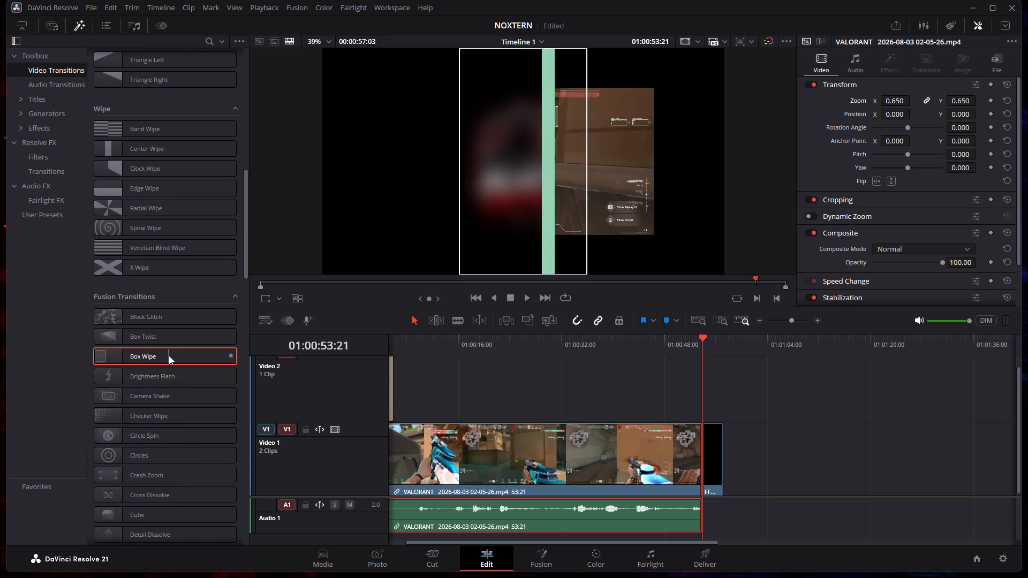
pyautogui.click(183, 398)
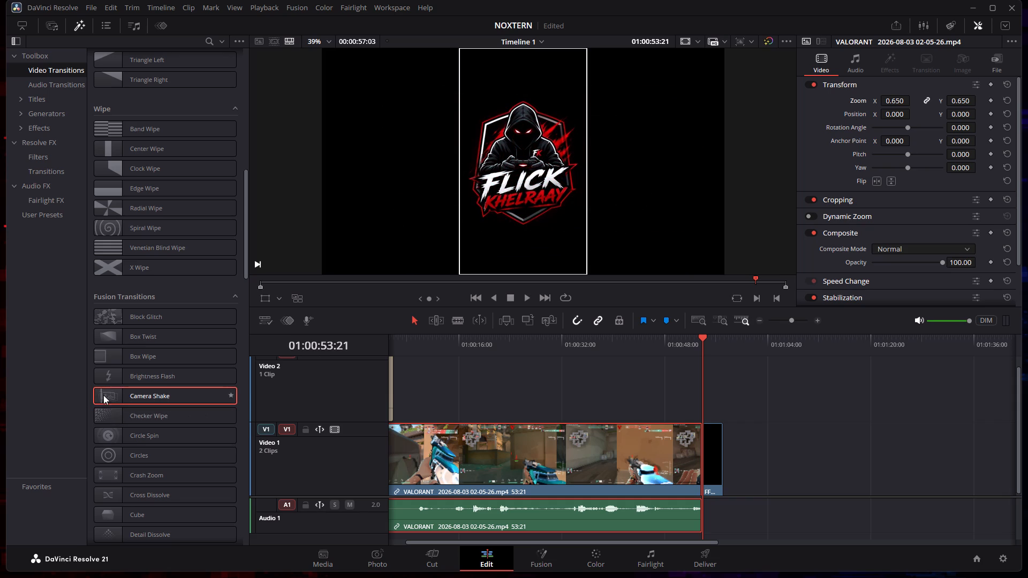
pyautogui.moveTo(112, 397); pyautogui.dragTo(702, 430)
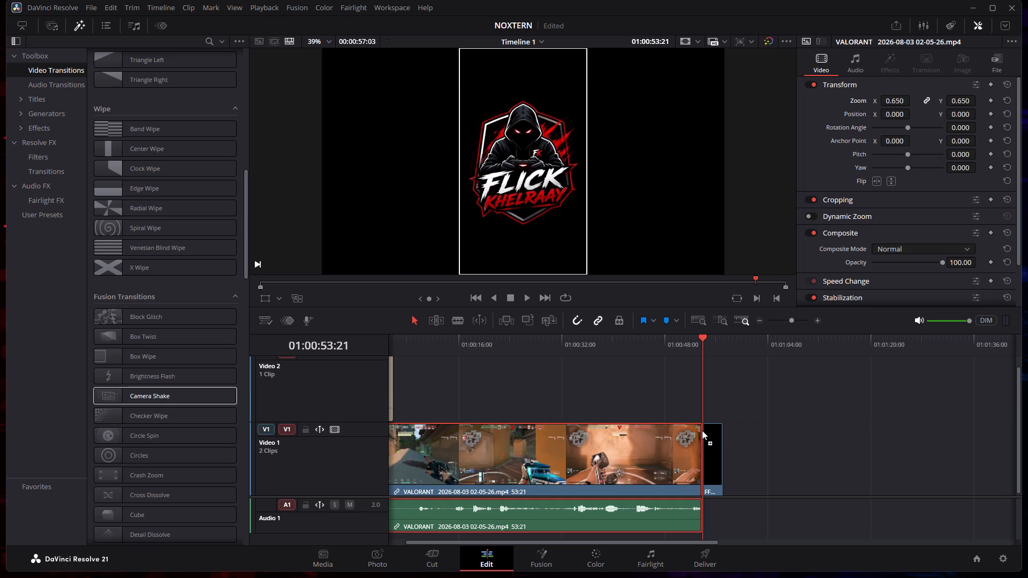
pyautogui.moveTo(702, 430); pyautogui.dragTo(701, 430)
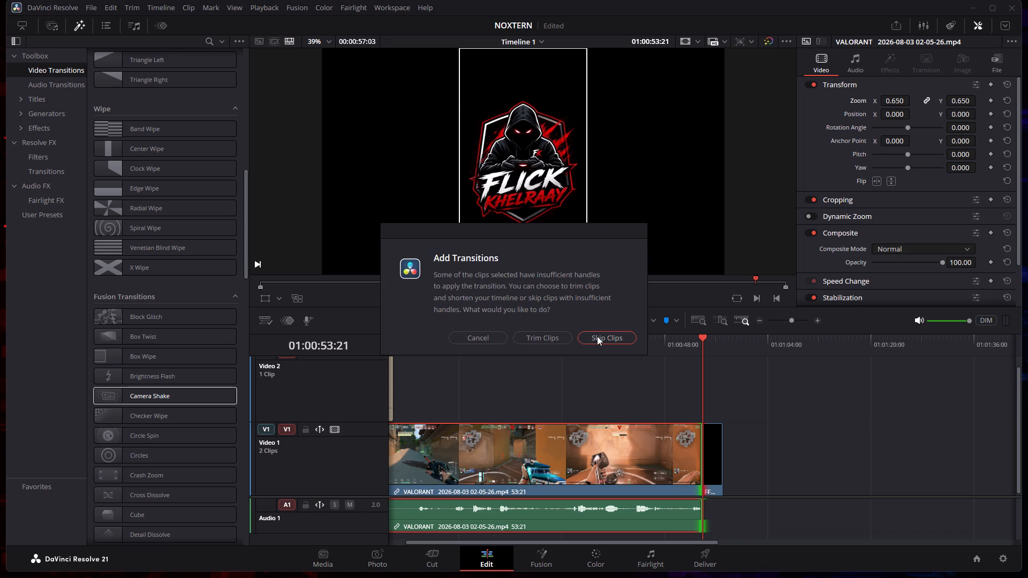
pyautogui.click(538, 336)
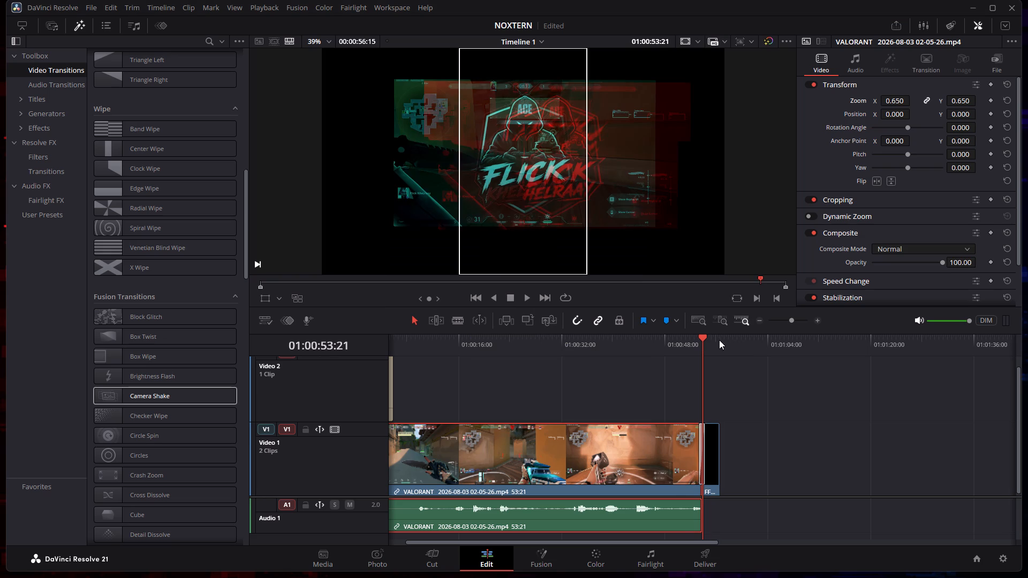
# Play and scrub the end of the timeline to check the Camera Shake transition into the logo outro.
pyautogui.moveTo(701, 337); pyautogui.dragTo(677, 338)
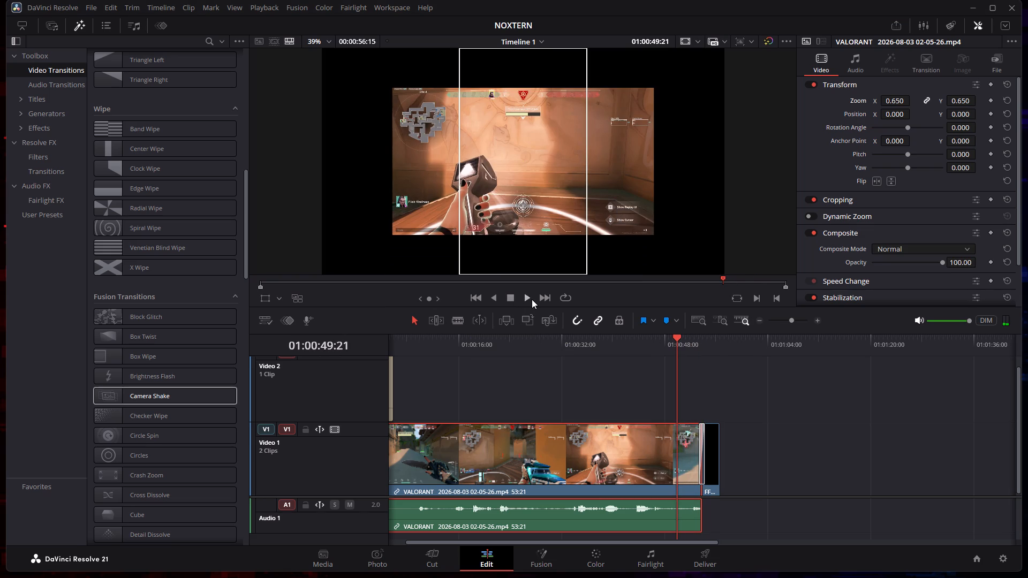
pyautogui.click(532, 299)
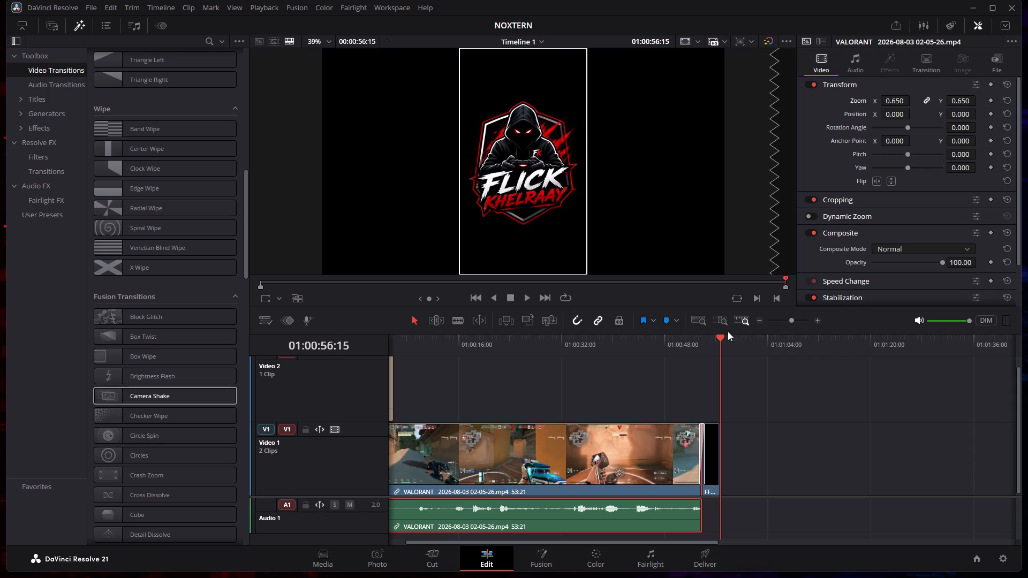
pyautogui.moveTo(719, 337); pyautogui.dragTo(690, 338)
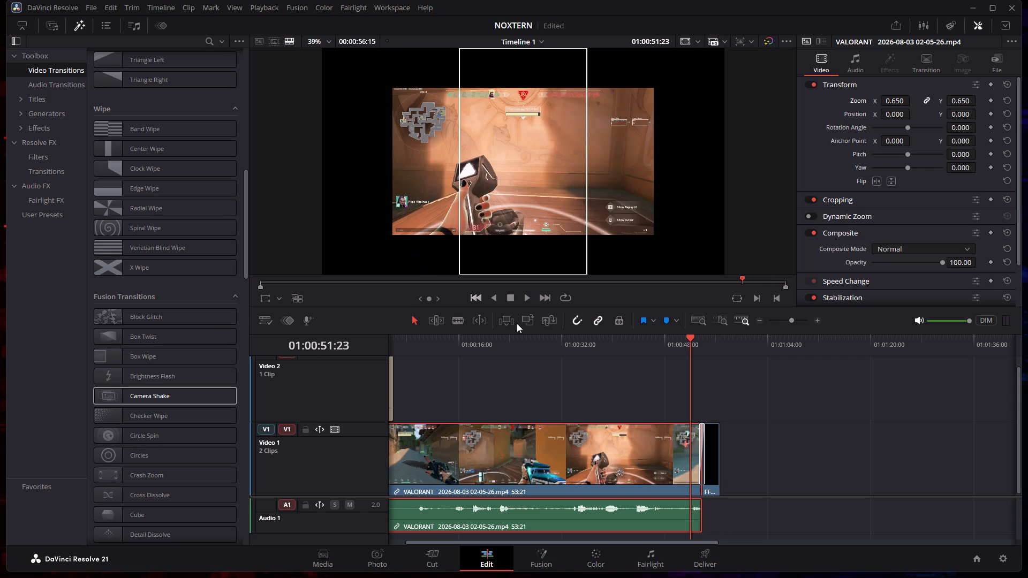
pyautogui.moveTo(690, 338); pyautogui.dragTo(700, 337)
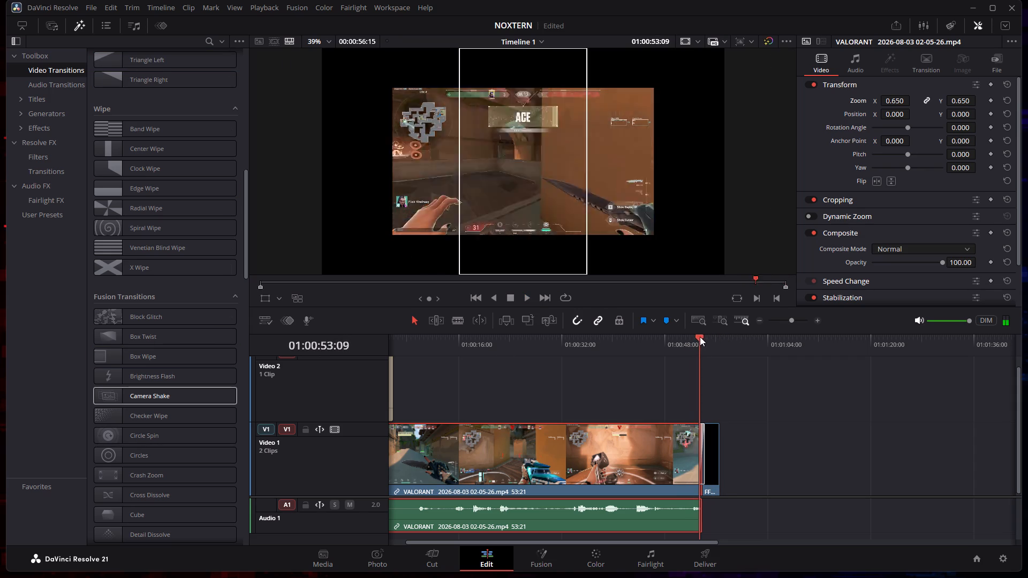
pyautogui.moveTo(700, 337); pyautogui.dragTo(709, 334)
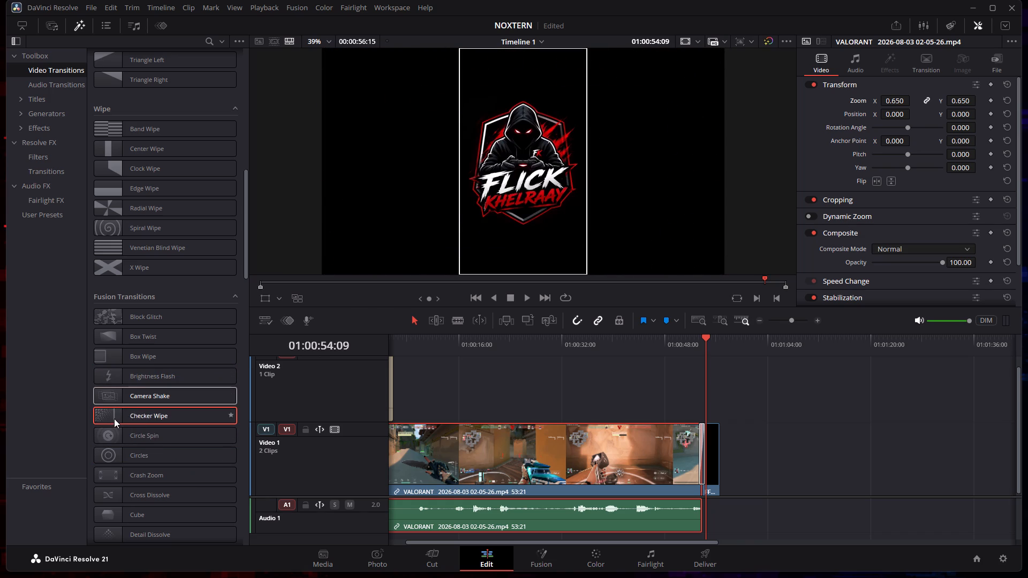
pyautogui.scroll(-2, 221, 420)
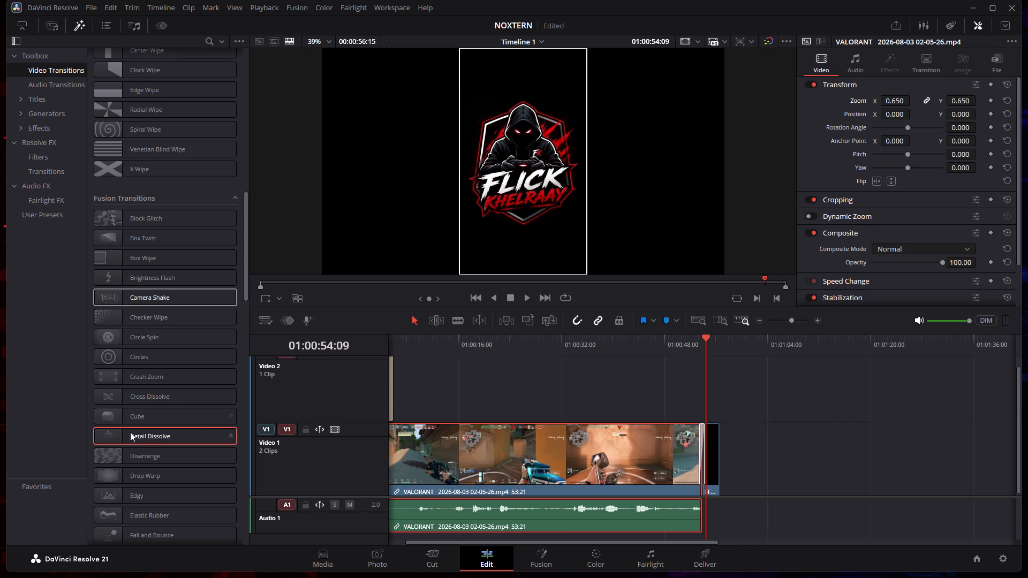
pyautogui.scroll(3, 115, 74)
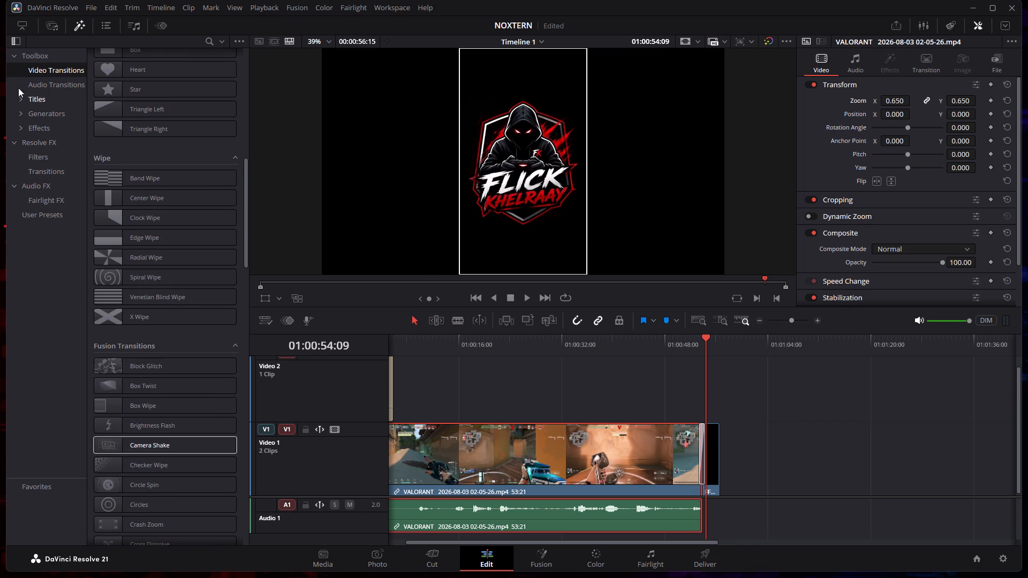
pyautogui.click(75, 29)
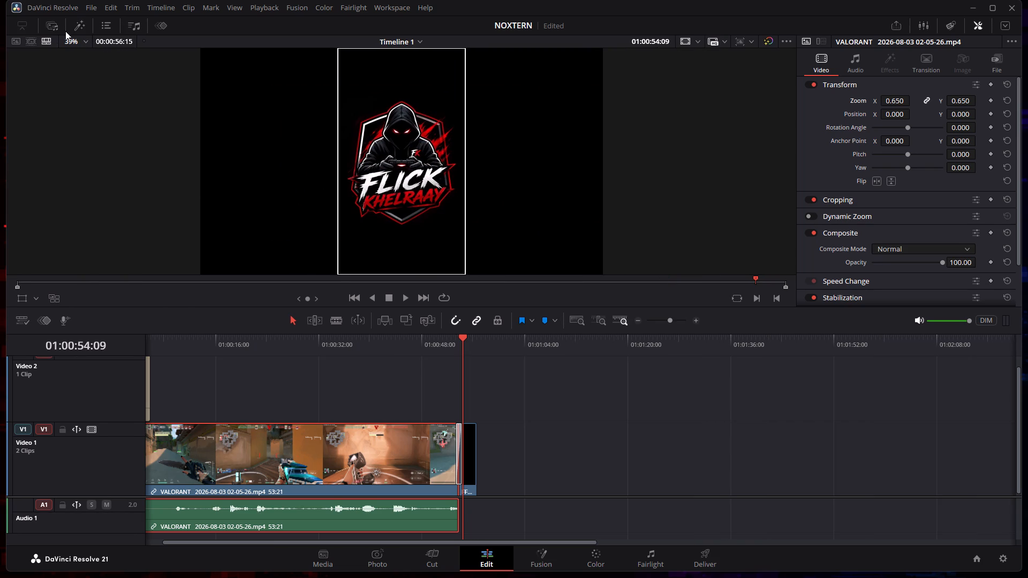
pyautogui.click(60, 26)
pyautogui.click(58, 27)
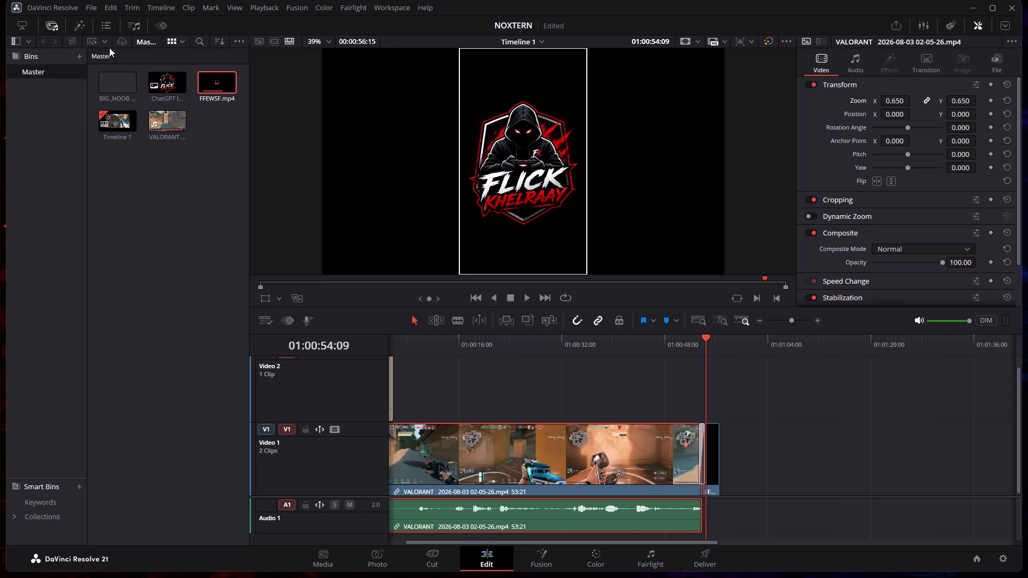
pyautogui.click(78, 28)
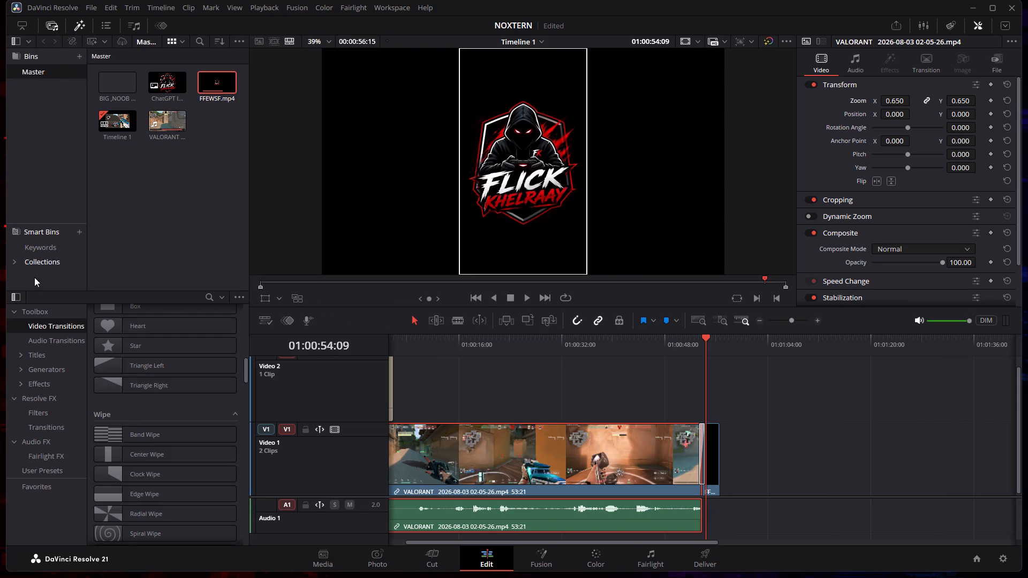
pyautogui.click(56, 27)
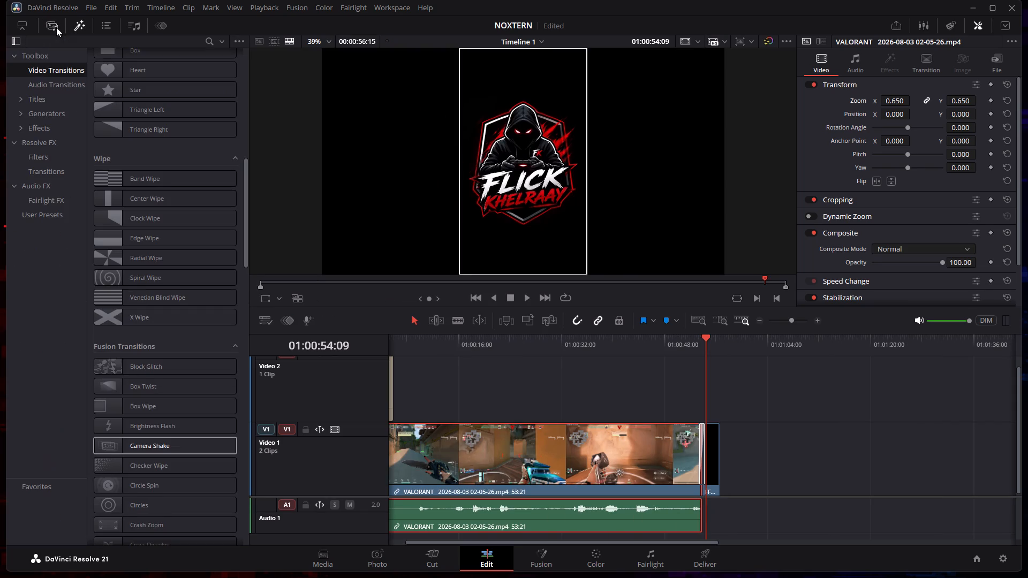
# Browse the Fusion title templates and preview several of them to find a suitable text style for the outro.
pyautogui.click(54, 103)
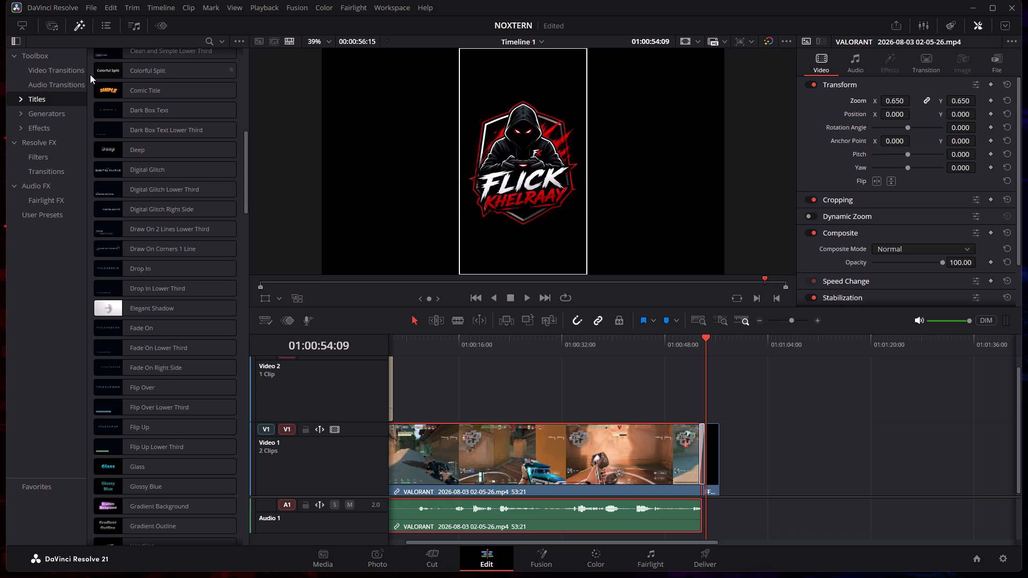
pyautogui.scroll(-4, 155, 270)
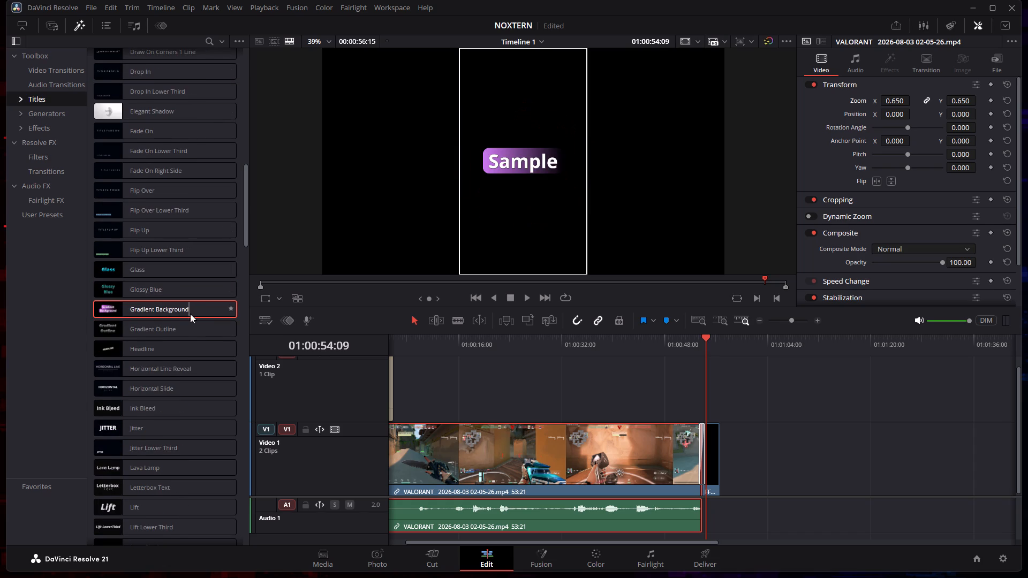
pyautogui.scroll(-1, 167, 332)
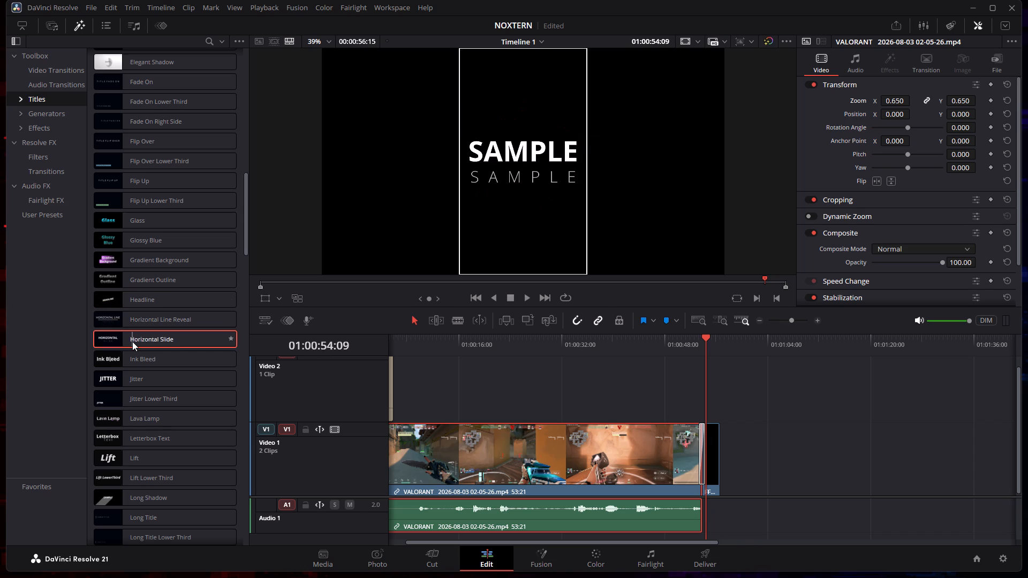
pyautogui.scroll(-1, 177, 343)
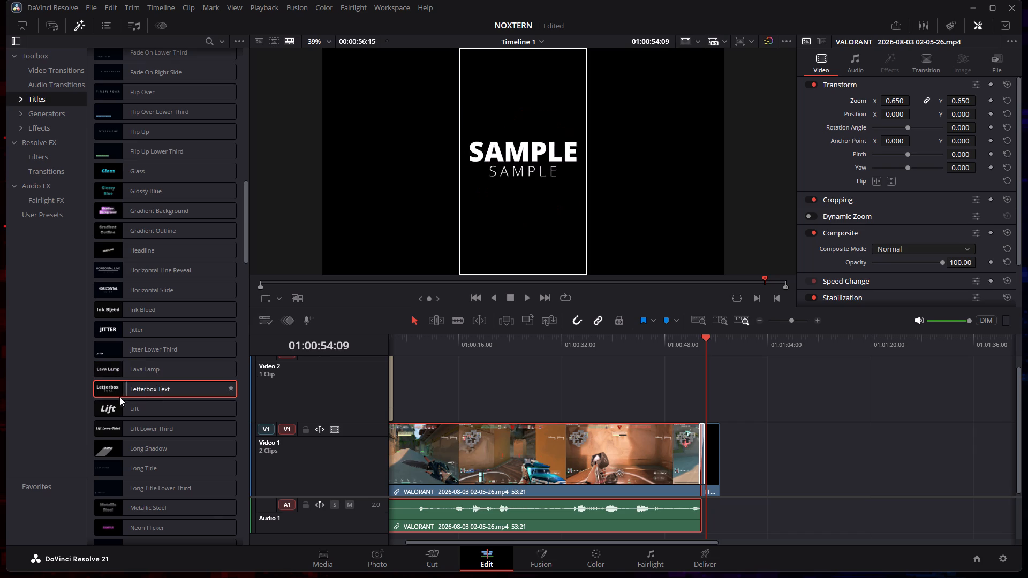
pyautogui.scroll(-2, 142, 411)
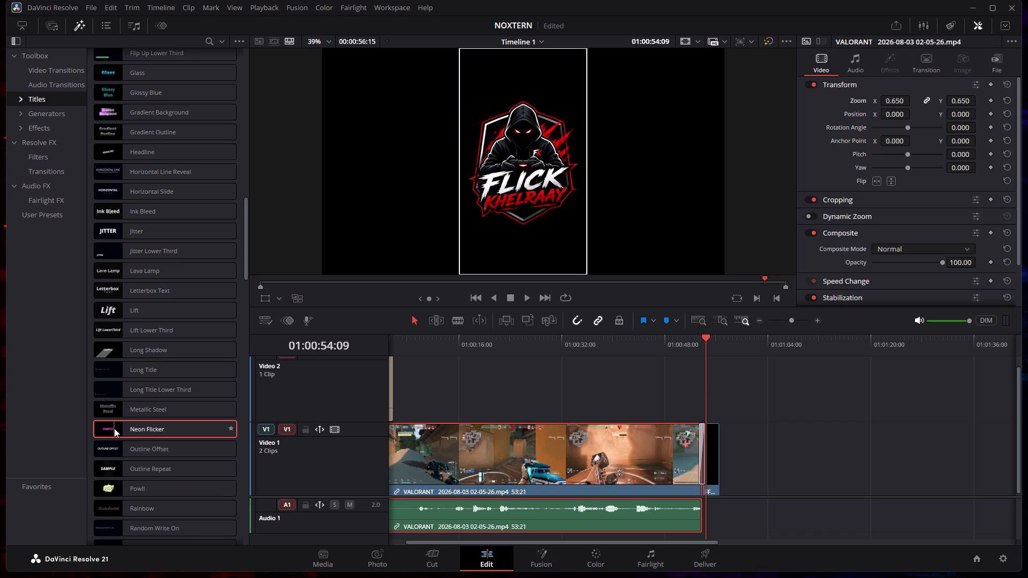
pyautogui.scroll(-2, 114, 428)
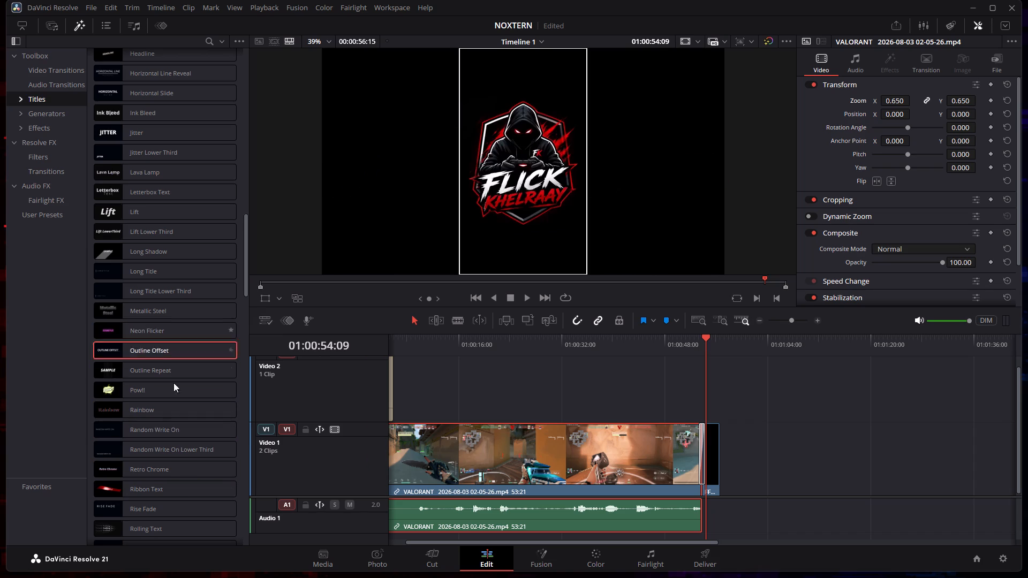
pyautogui.scroll(-2, 120, 460)
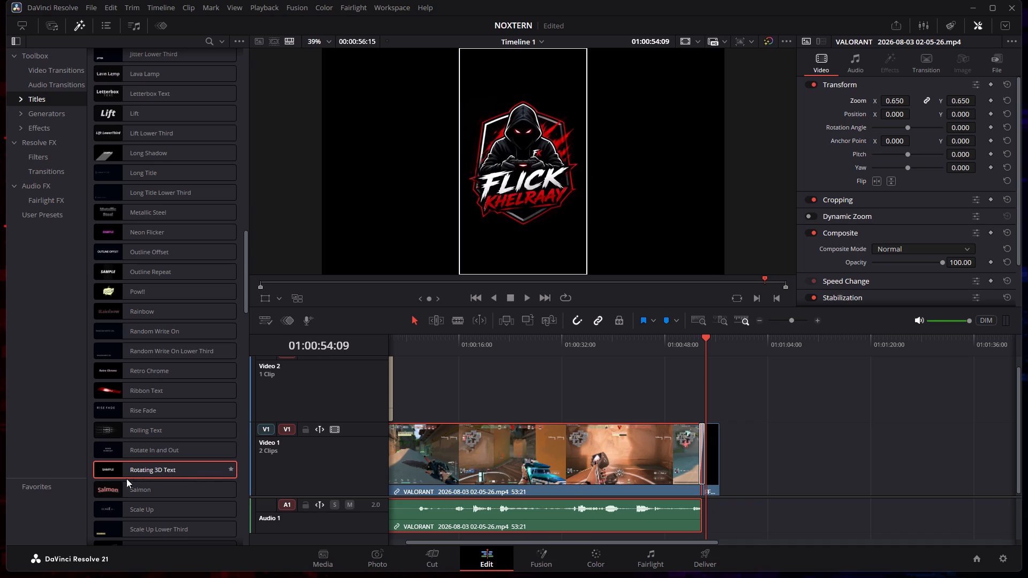
pyautogui.scroll(-2, 193, 473)
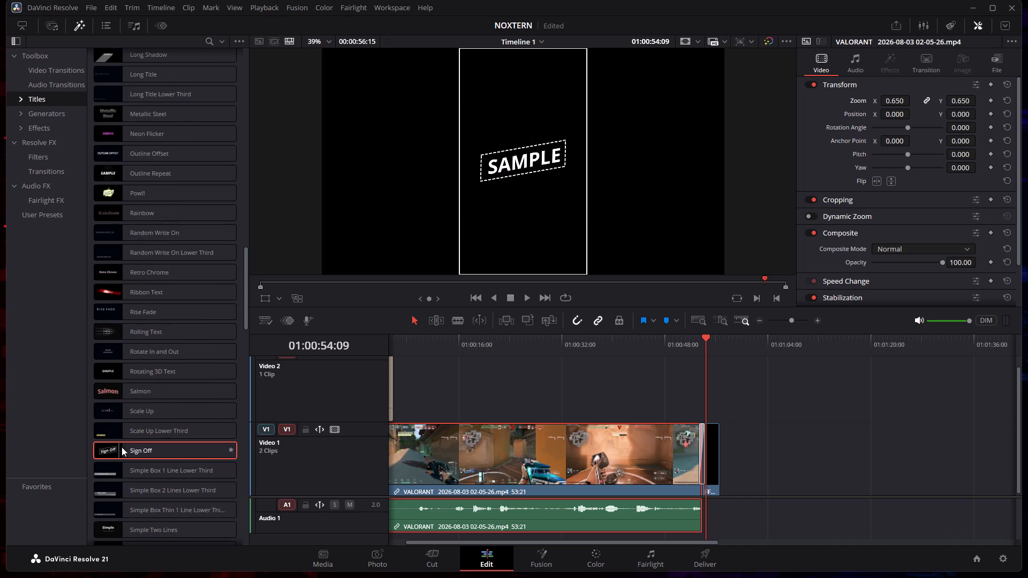
pyautogui.scroll(-1, 101, 491)
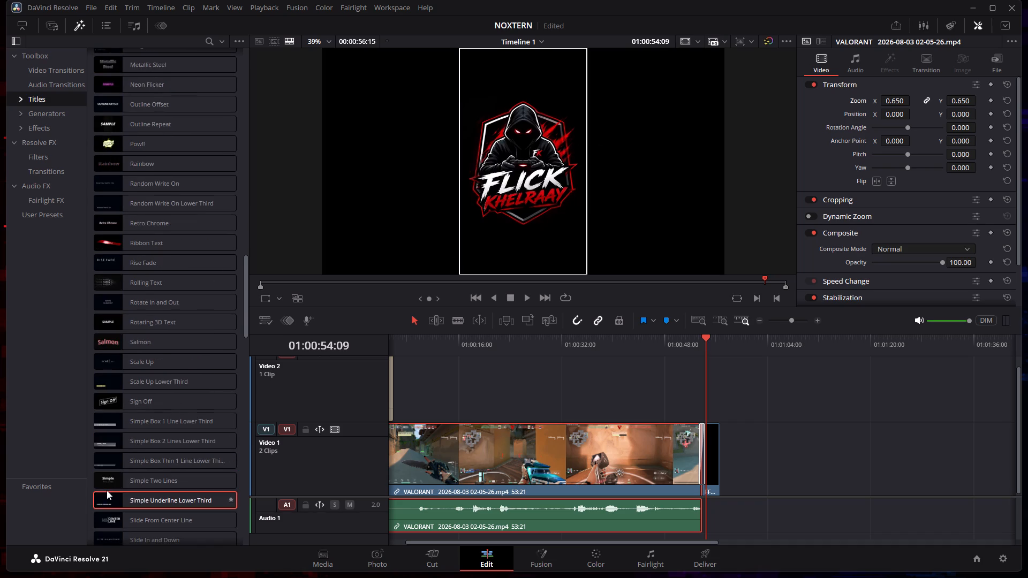
pyautogui.scroll(-3, 120, 488)
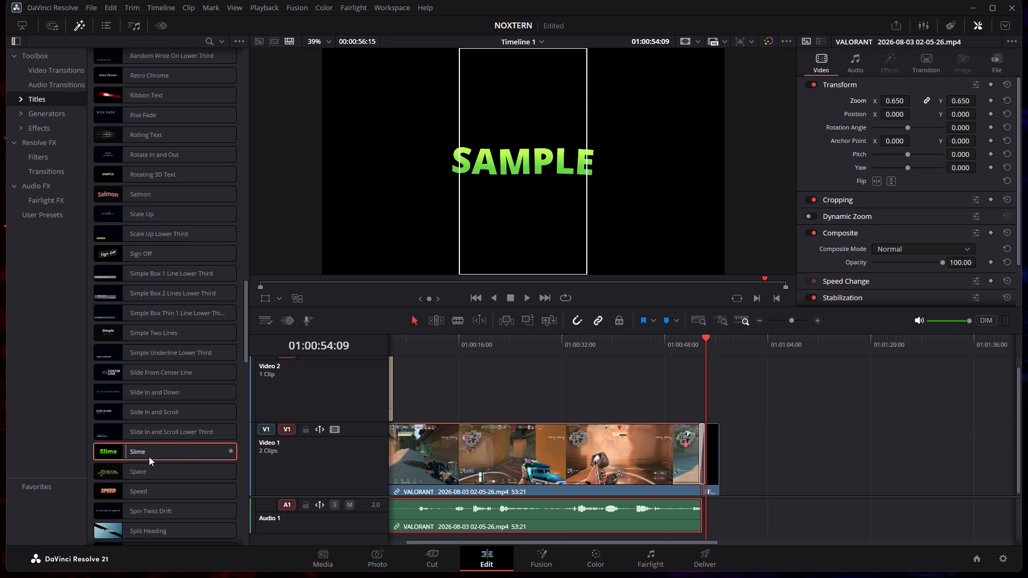
pyautogui.scroll(3, 182, 426)
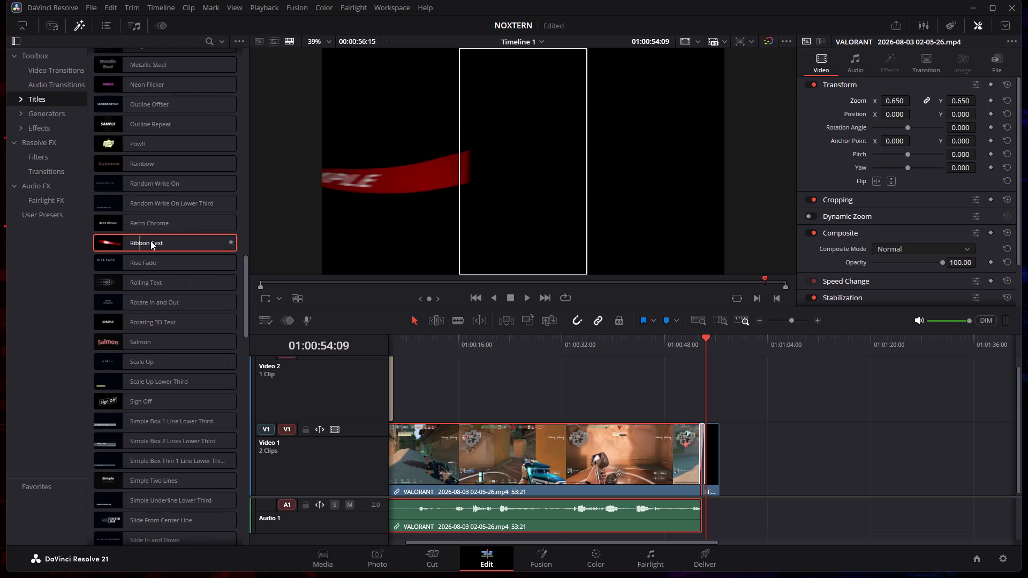
pyautogui.scroll(1, 136, 146)
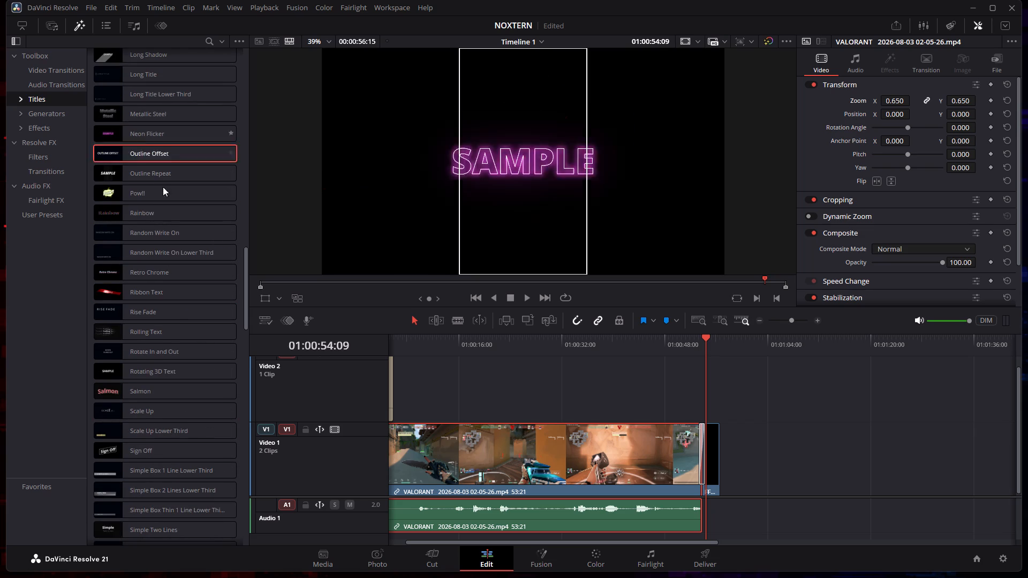
# Add the Ribbon Text title to the Video 2 track above the logo outro, starting at 01:00:54:09.
pyautogui.moveTo(129, 296); pyautogui.dragTo(468, 342)
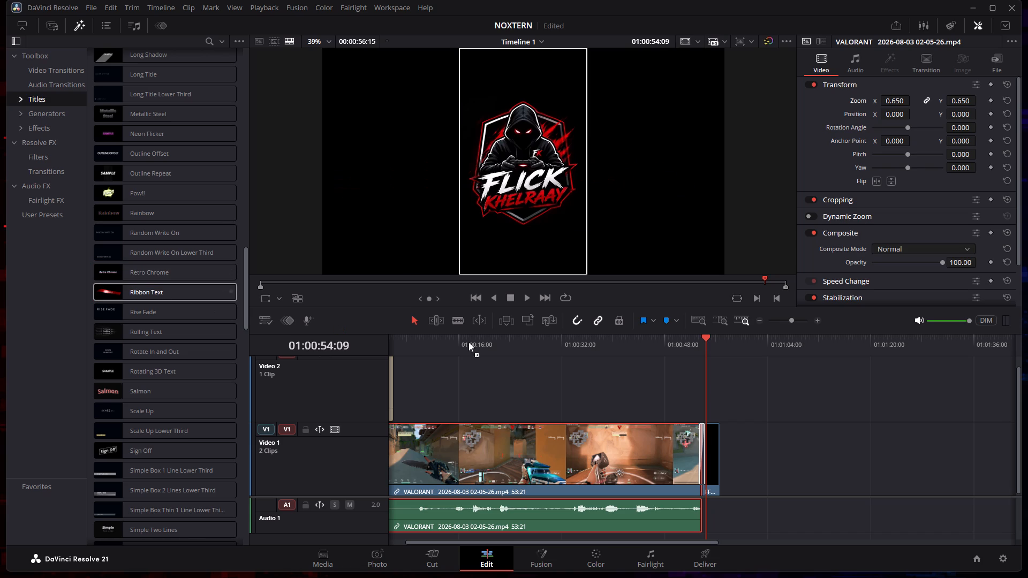
pyautogui.moveTo(468, 342); pyautogui.dragTo(442, 331)
pyautogui.moveTo(114, 291); pyautogui.dragTo(714, 453)
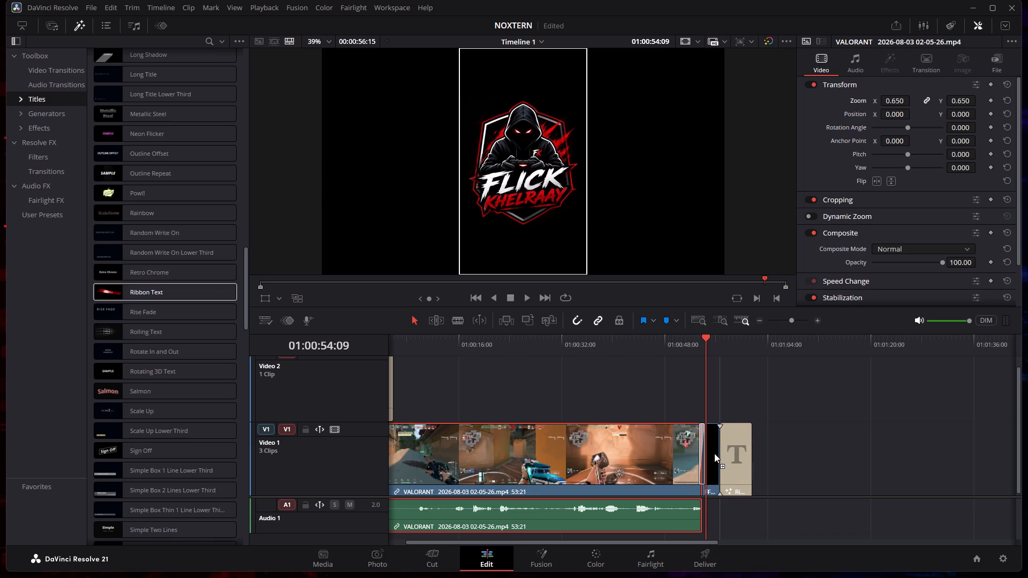
pyautogui.moveTo(714, 453); pyautogui.dragTo(706, 380)
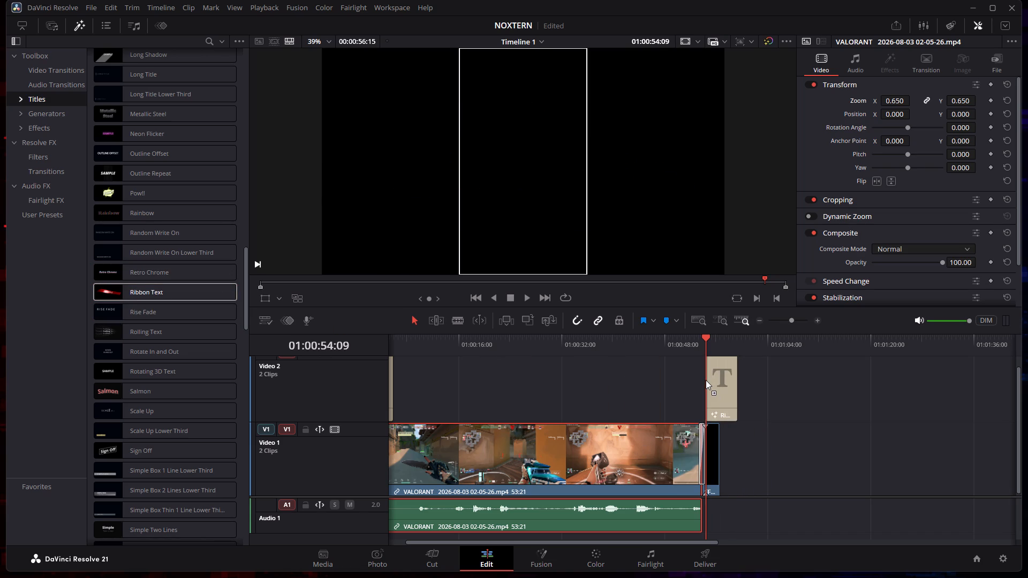
pyautogui.moveTo(706, 380); pyautogui.dragTo(706, 381)
# Scrub the ending to find the ACE moment and shift the Ribbon Text title earlier to start at 01:00:53:09.
pyautogui.click(705, 333)
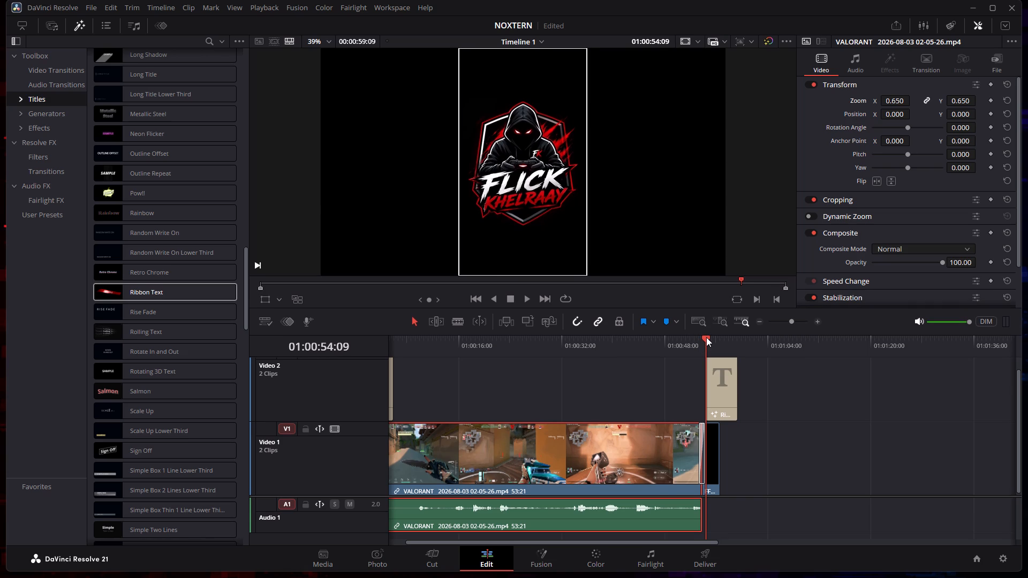
pyautogui.moveTo(706, 337); pyautogui.dragTo(713, 338)
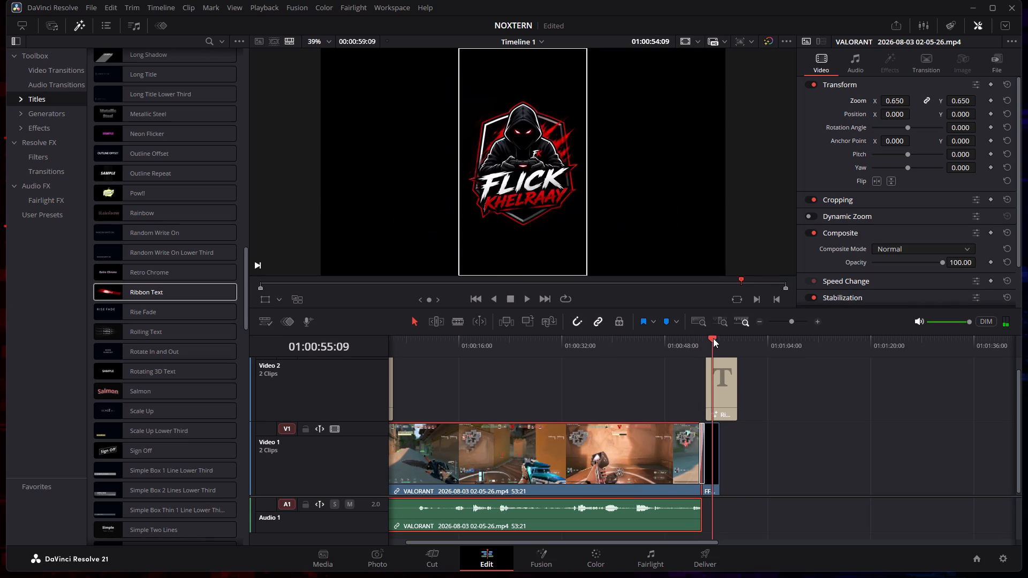
pyautogui.moveTo(713, 338); pyautogui.dragTo(702, 343)
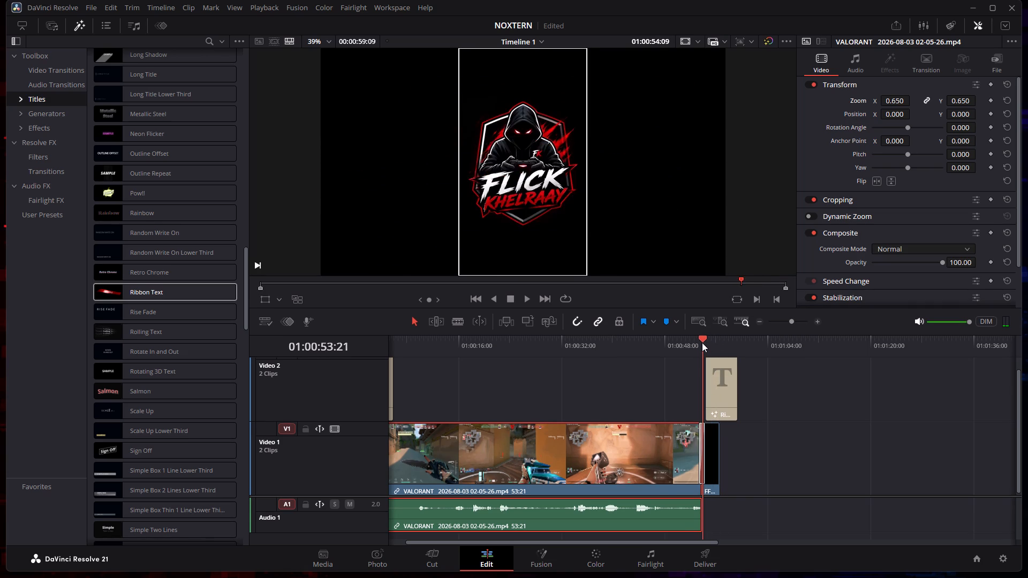
pyautogui.moveTo(702, 343); pyautogui.dragTo(643, 352)
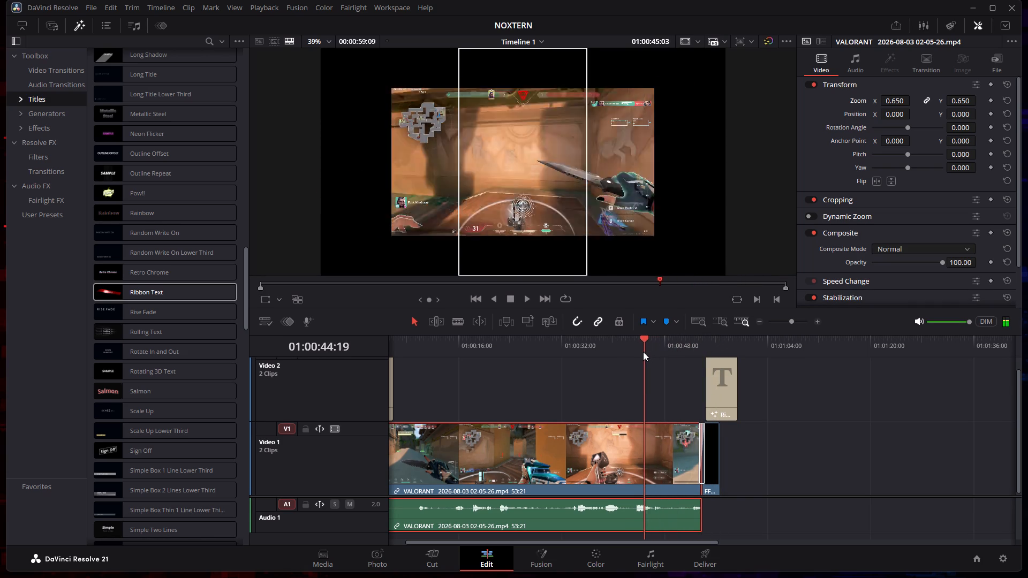
pyautogui.moveTo(643, 352); pyautogui.dragTo(655, 353)
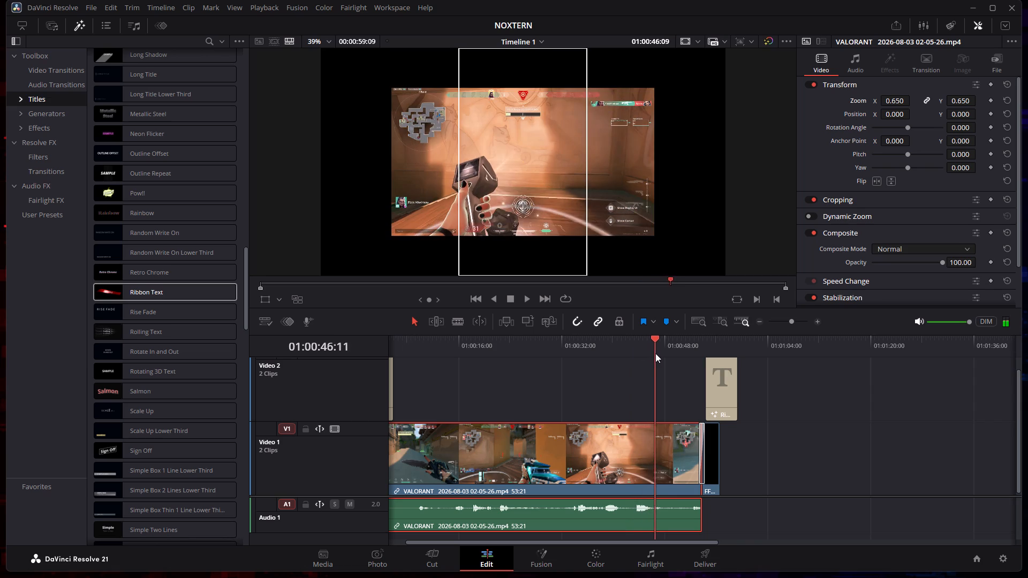
pyautogui.moveTo(655, 353); pyautogui.dragTo(692, 355)
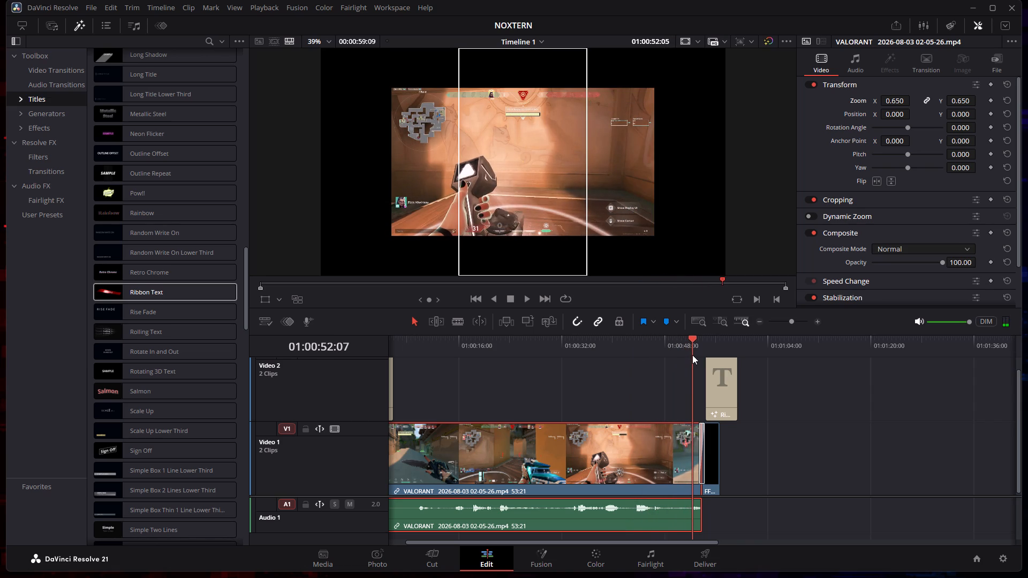
pyautogui.moveTo(692, 355); pyautogui.dragTo(694, 355)
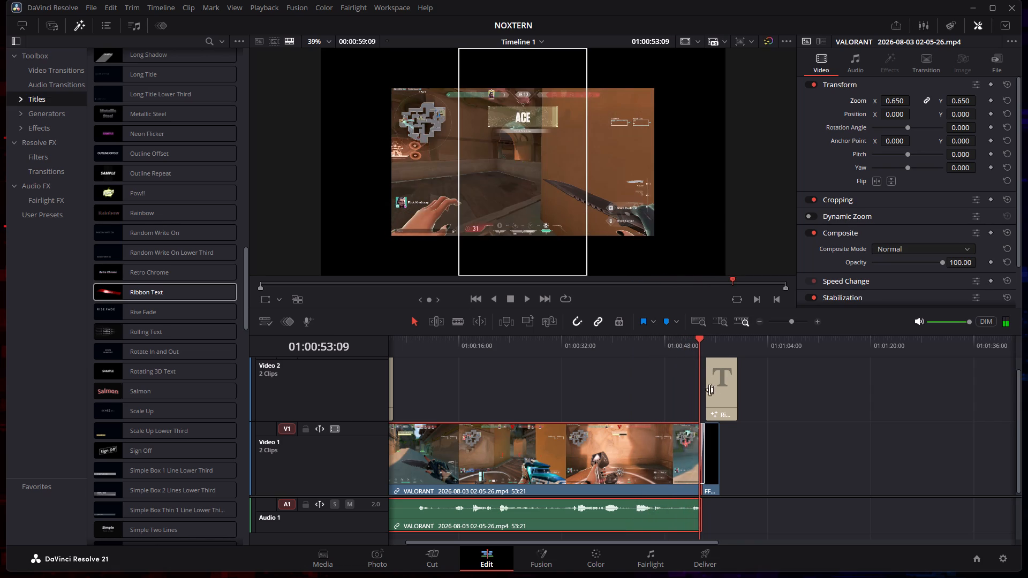
pyautogui.moveTo(719, 389); pyautogui.dragTo(711, 389)
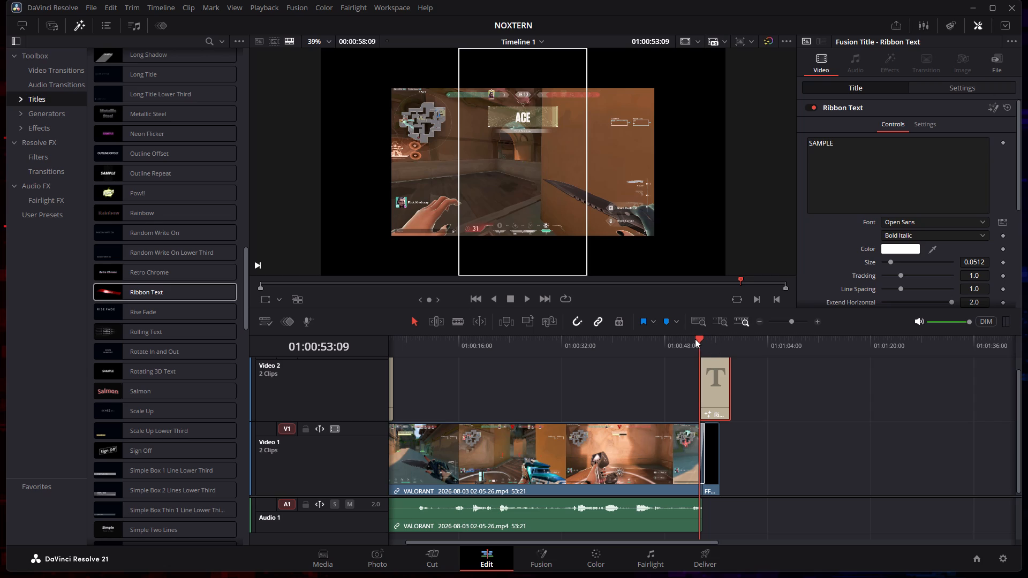
pyautogui.click(695, 337)
# Replace the Ribbon Text title's sample text with SUBSCRIBE.
pyautogui.moveTo(855, 146); pyautogui.dragTo(693, 155)
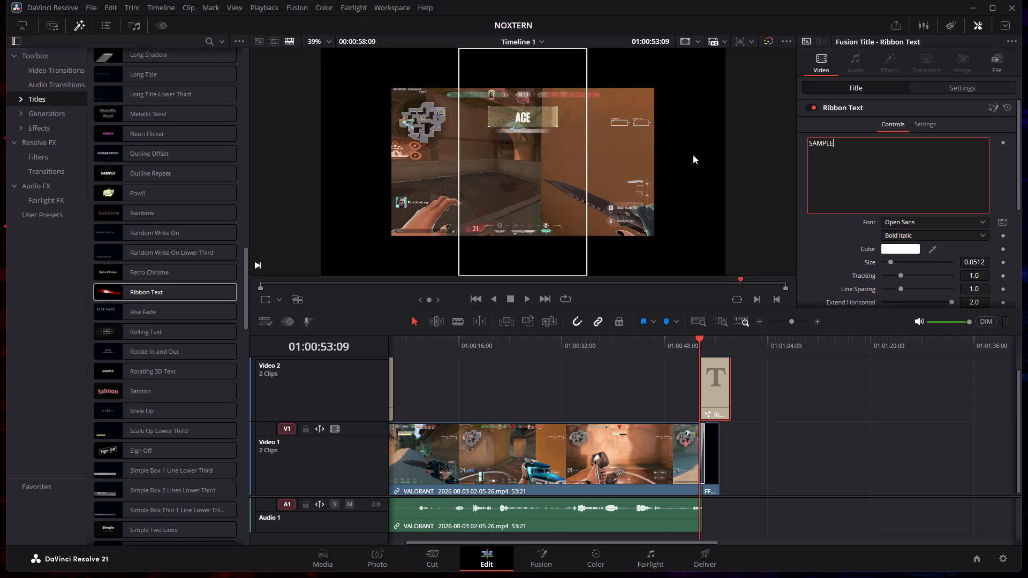
pyautogui.moveTo(852, 143); pyautogui.dragTo(808, 141)
pyautogui.press('BackSpace')
pyautogui.press('s')
pyautogui.write('UBSCRIBE')
# Play the ending with the Ribbon Text title and trim the title's end to 01:00:56:15, matching the logo outro.
pyautogui.moveTo(698, 337); pyautogui.dragTo(685, 339)
pyautogui.click(527, 301)
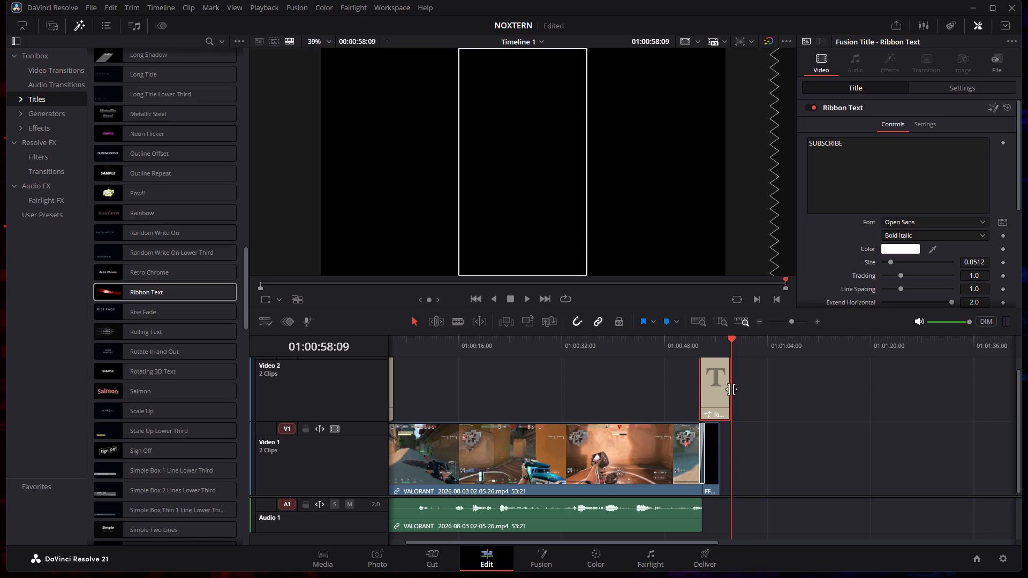
pyautogui.moveTo(731, 389); pyautogui.dragTo(723, 389)
# Scale the SUBSCRIBE ribbon title down to a zoom of 0.500 over the logo outro at 01:00:54:09.
pyautogui.moveTo(732, 338); pyautogui.dragTo(686, 343)
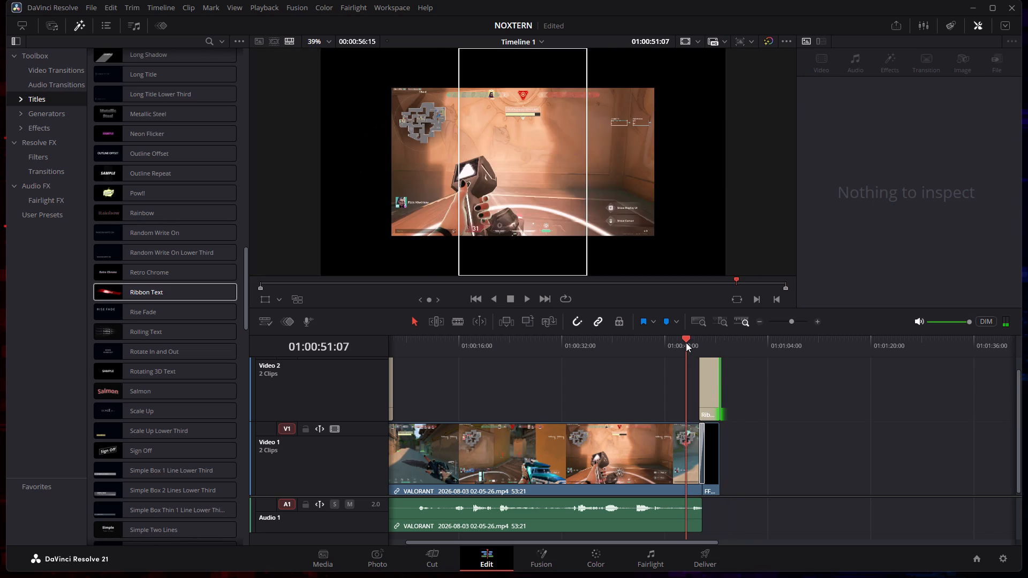
pyautogui.moveTo(686, 343); pyautogui.dragTo(711, 343)
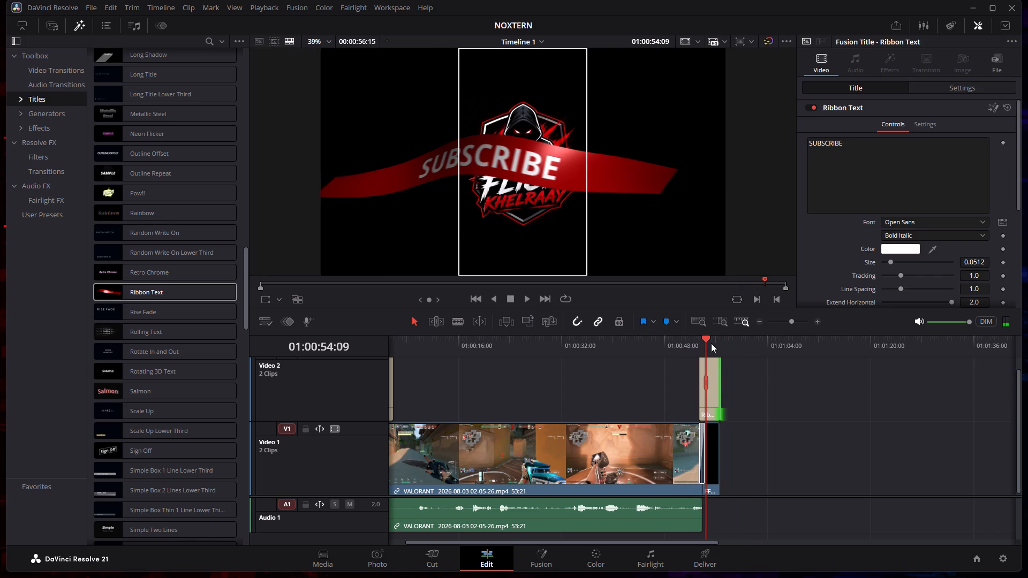
pyautogui.click(926, 120)
pyautogui.click(904, 121)
pyautogui.scroll(-2, 976, 221)
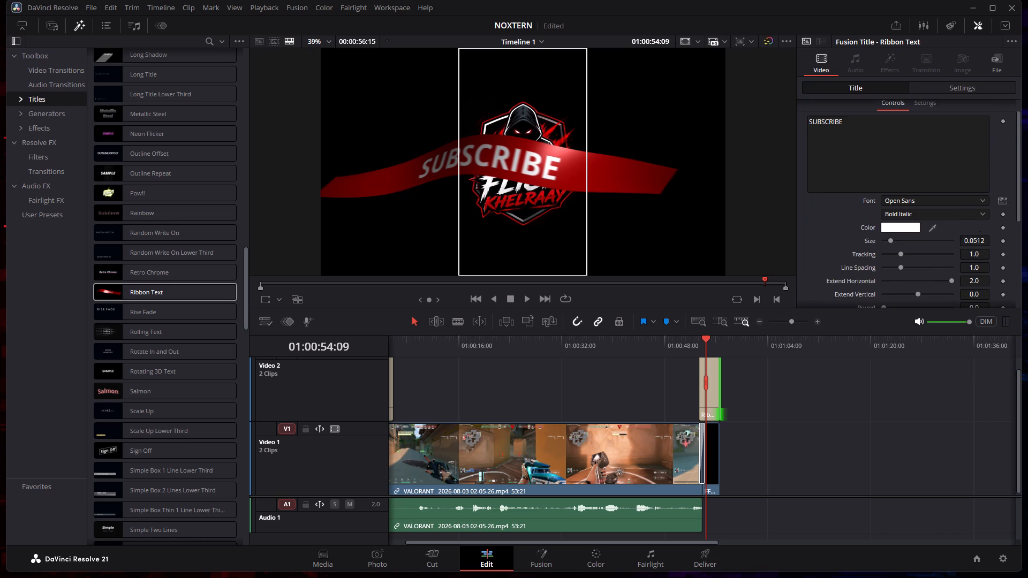
pyautogui.scroll(-2, 974, 220)
pyautogui.scroll(5, 935, 155)
pyautogui.click(960, 88)
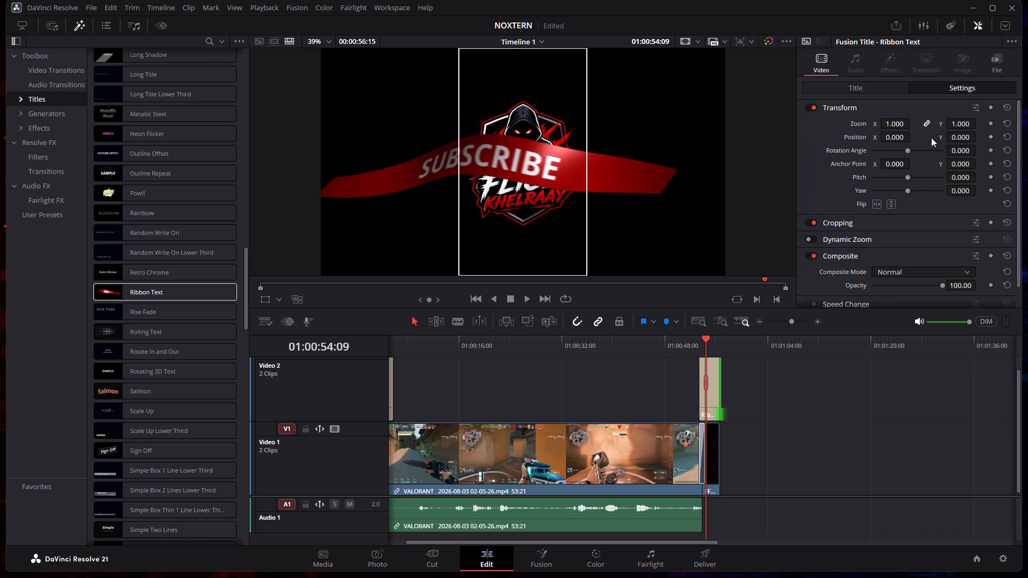
pyautogui.moveTo(900, 124); pyautogui.dragTo(897, 124)
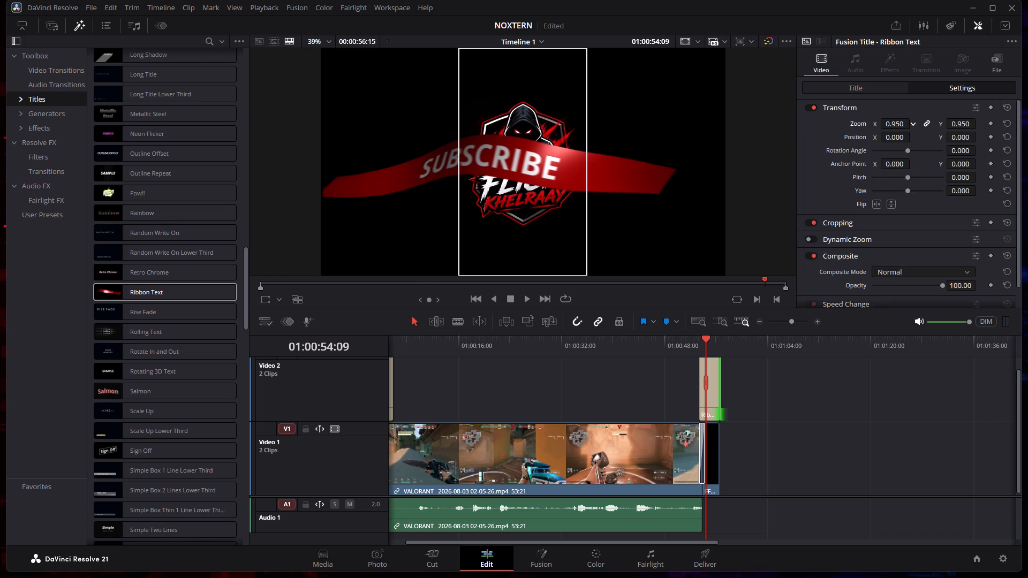
pyautogui.moveTo(897, 124); pyautogui.dragTo(858, 128)
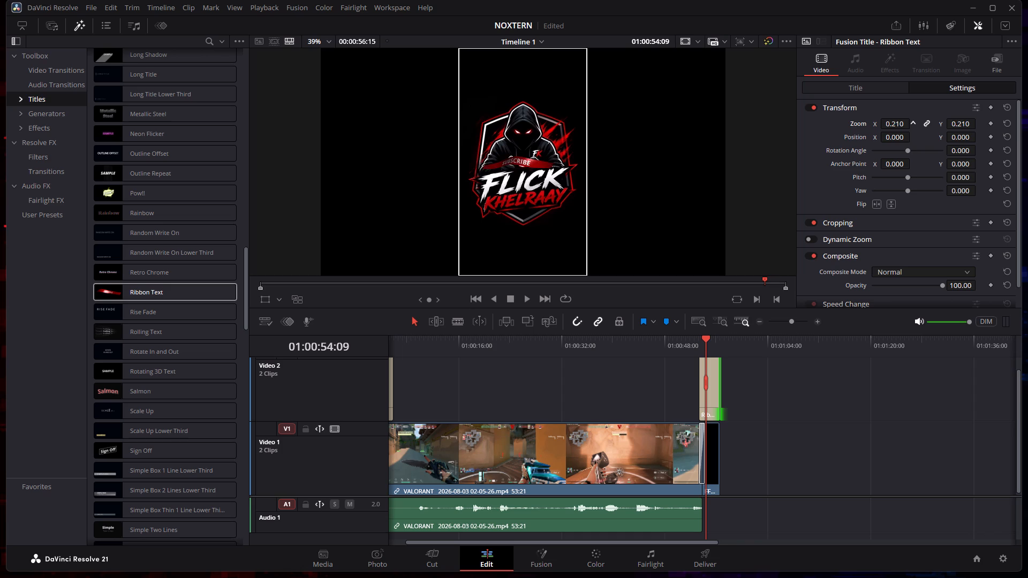
pyautogui.moveTo(858, 128); pyautogui.dragTo(867, 130)
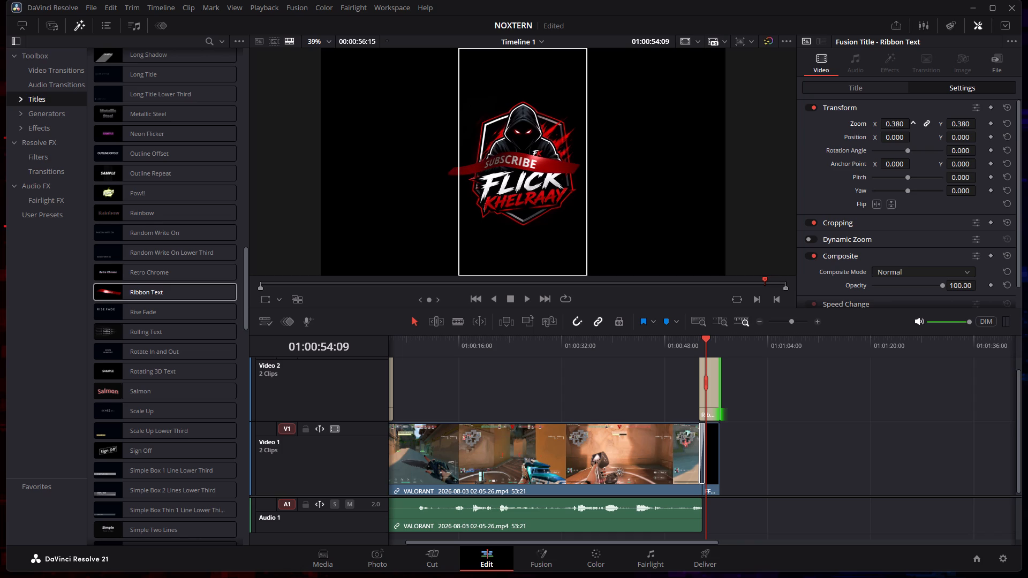
pyautogui.moveTo(867, 130); pyautogui.dragTo(869, 130)
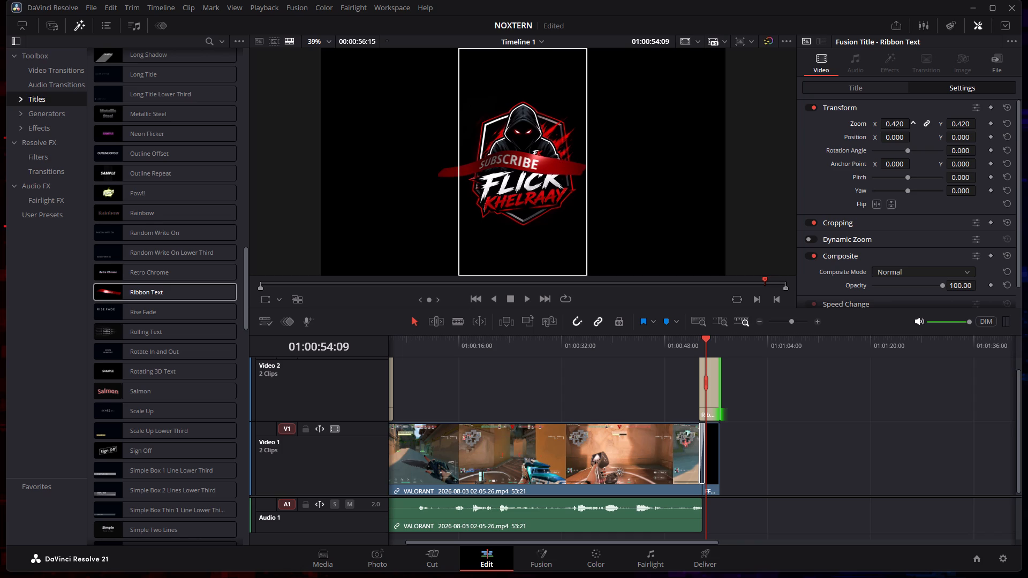
pyautogui.moveTo(869, 130); pyautogui.dragTo(873, 130)
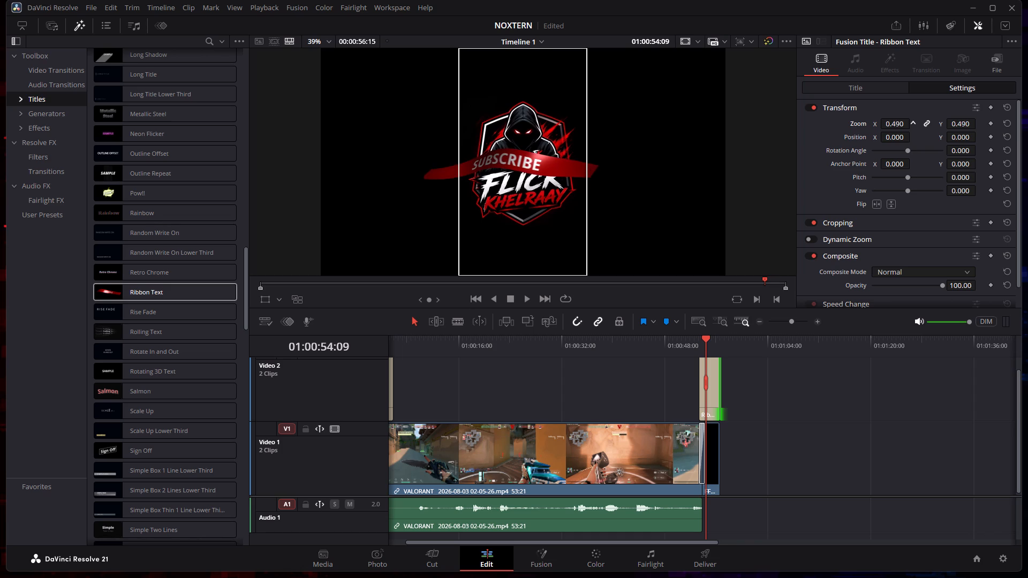
pyautogui.moveTo(873, 130); pyautogui.dragTo(873, 130)
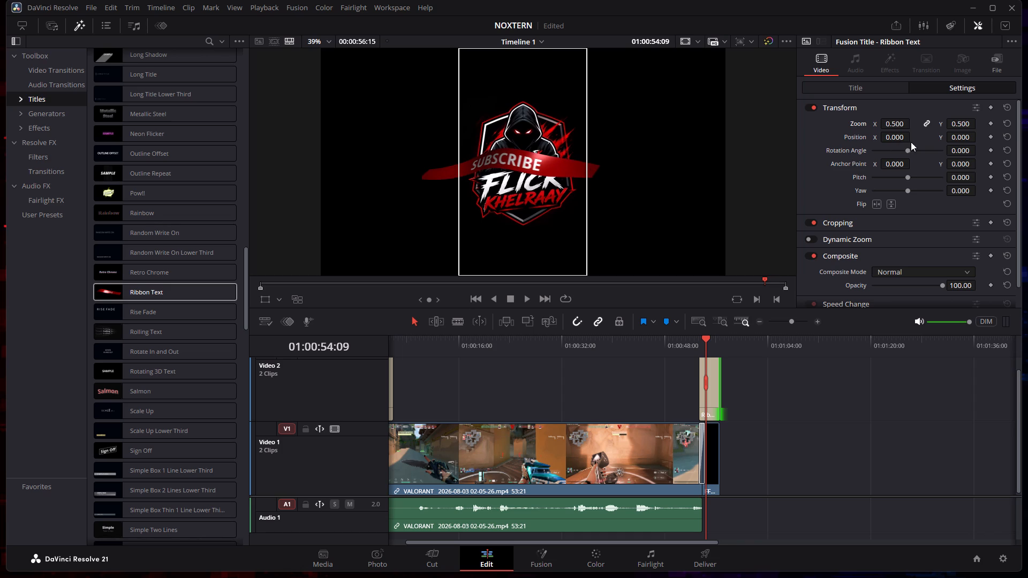
# Move the SUBSCRIBE ribbon below the FLICK KHELRAAY logo by setting its position to X 16 and Y -414.
pyautogui.moveTo(957, 138); pyautogui.dragTo(948, 139)
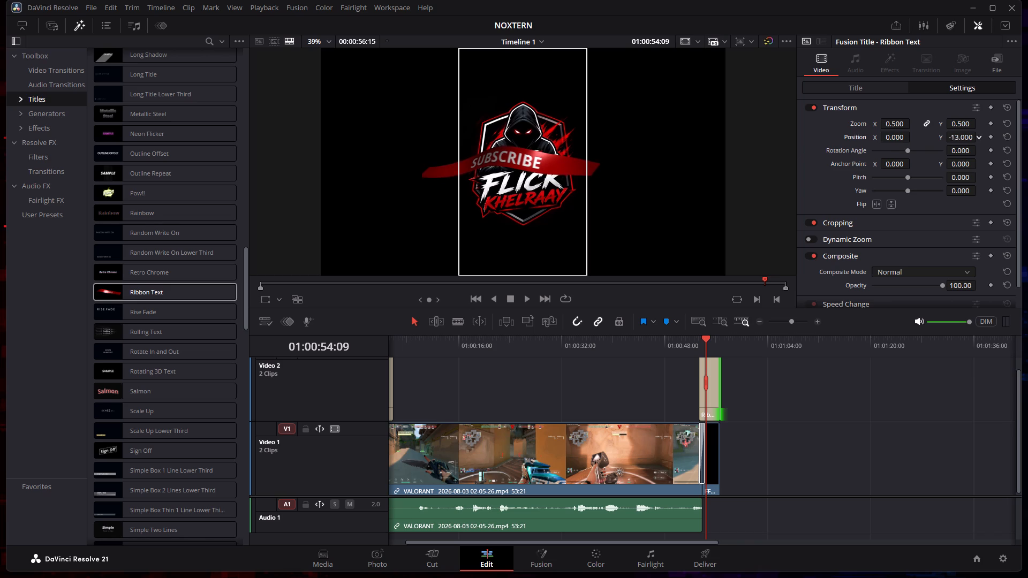
pyautogui.moveTo(948, 139); pyautogui.dragTo(829, 149)
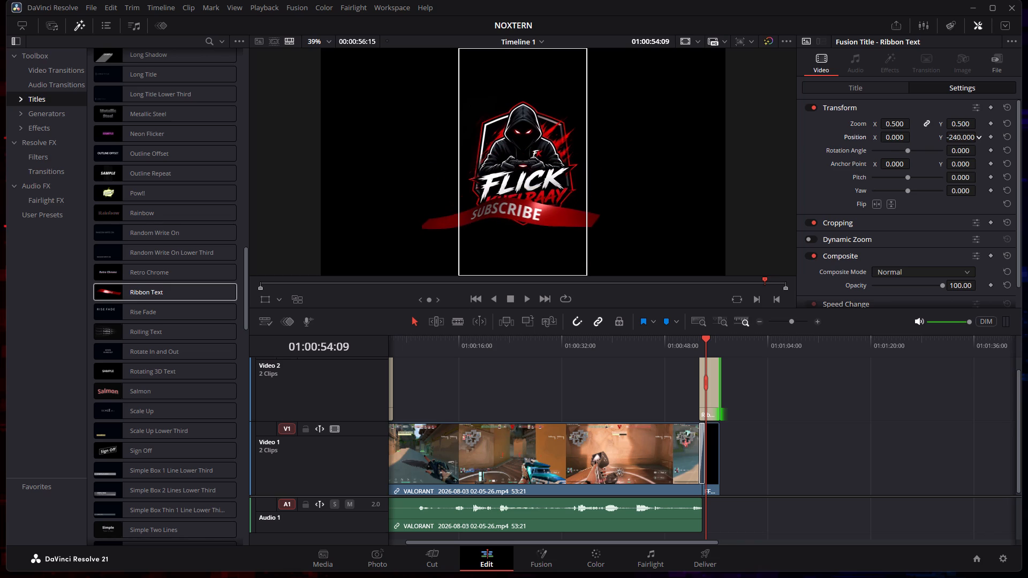
pyautogui.moveTo(829, 149); pyautogui.dragTo(795, 153)
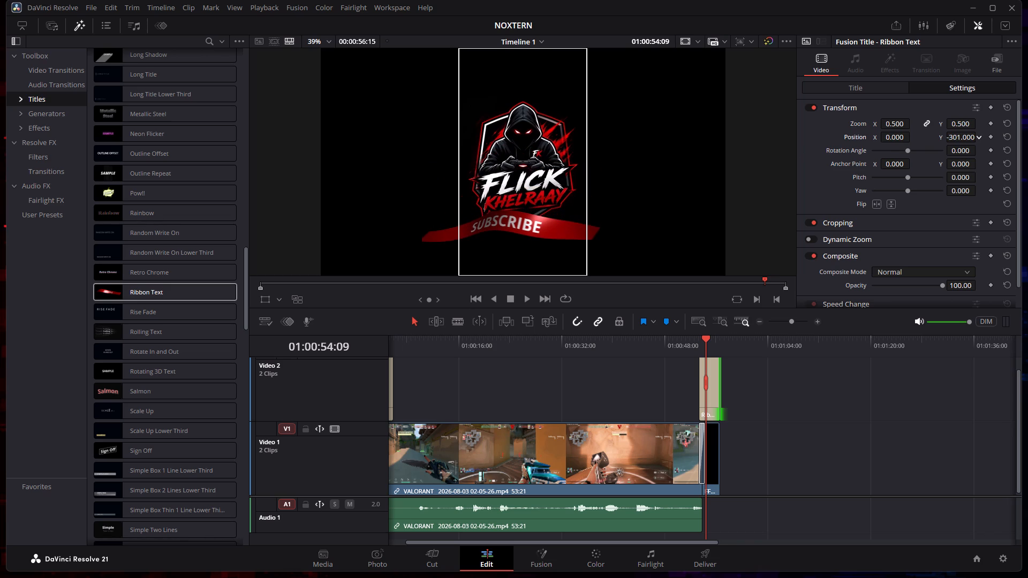
pyautogui.moveTo(795, 153); pyautogui.dragTo(785, 155)
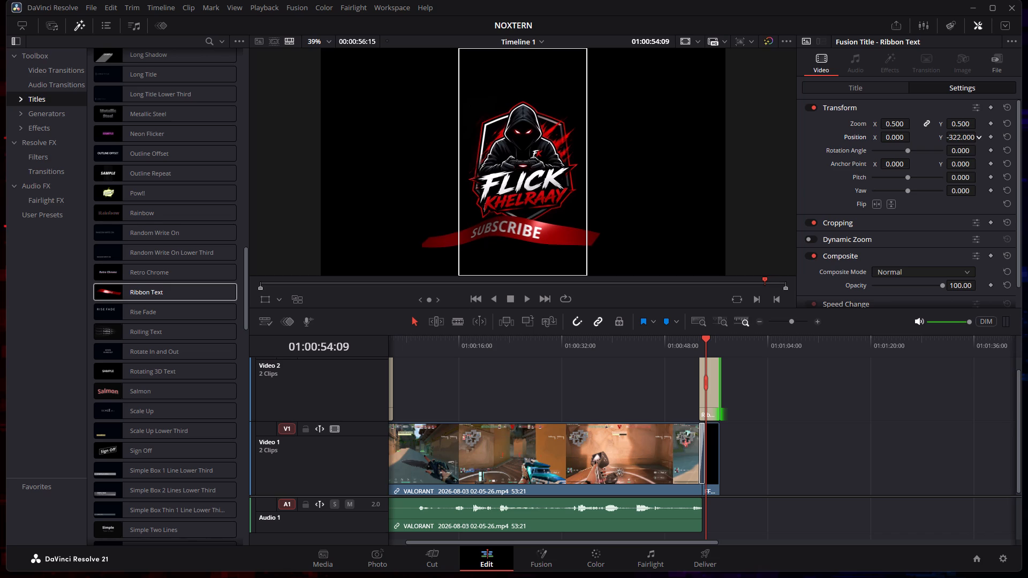
pyautogui.moveTo(785, 155); pyautogui.dragTo(762, 159)
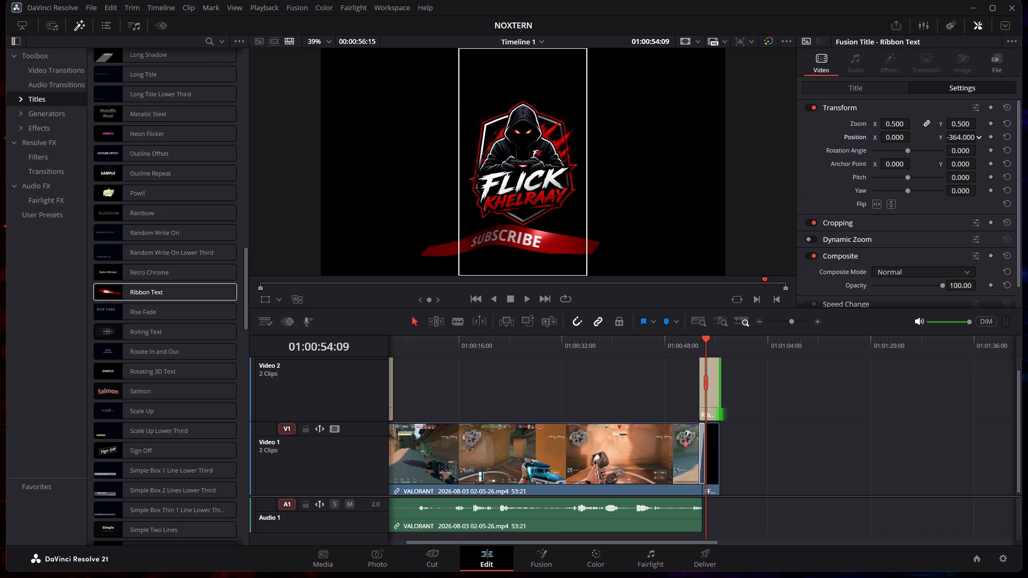
pyautogui.moveTo(762, 159); pyautogui.dragTo(736, 162)
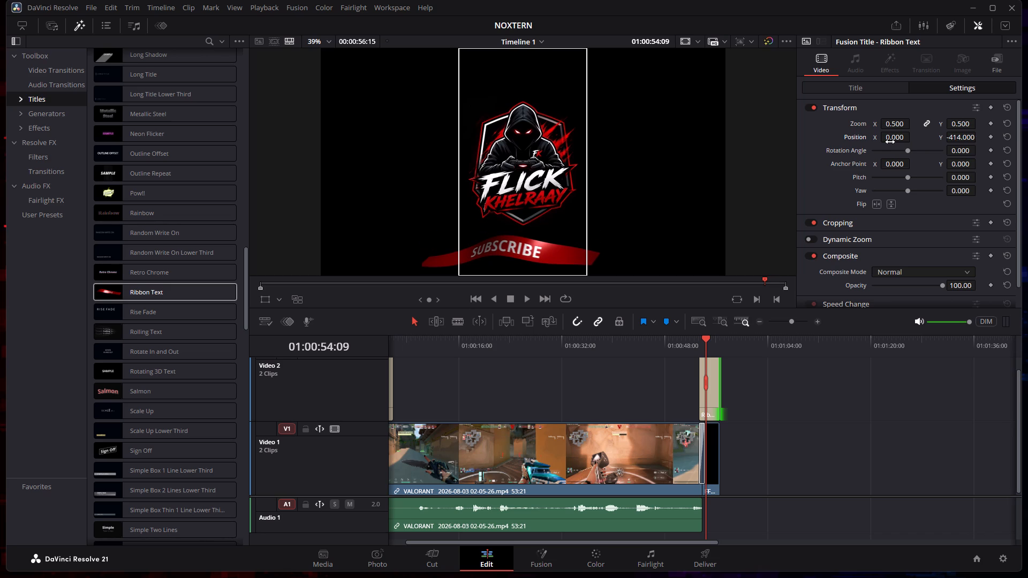
pyautogui.moveTo(893, 138); pyautogui.dragTo(897, 138)
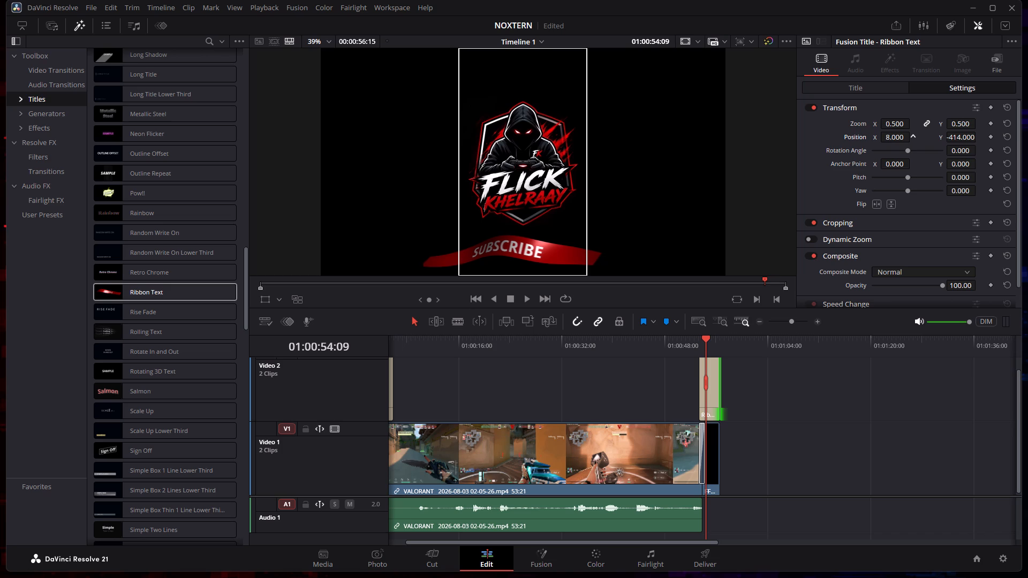
pyautogui.moveTo(897, 138); pyautogui.dragTo(905, 139)
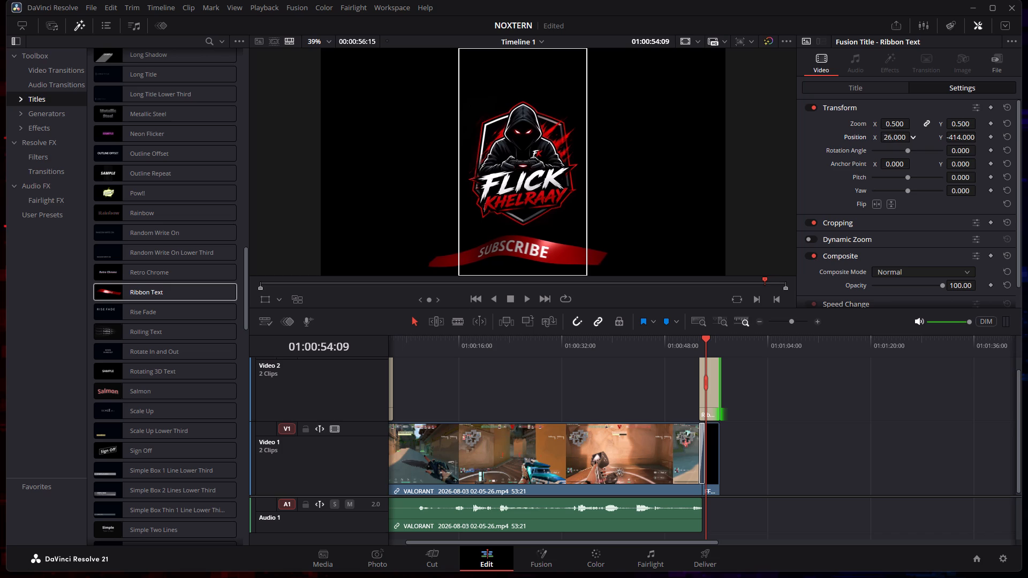
pyautogui.moveTo(905, 139); pyautogui.dragTo(901, 139)
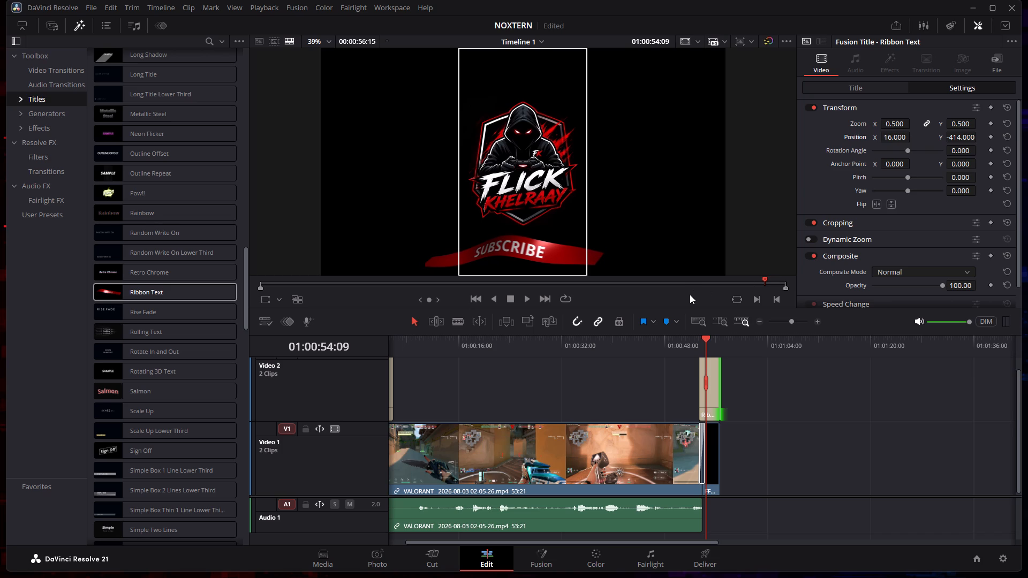
pyautogui.click(690, 294)
# Play the ending to check the SUBSCRIBE ribbon over the logo outro, and return the playhead to the timeline start.
pyautogui.moveTo(705, 338); pyautogui.dragTo(645, 340)
pyautogui.click(527, 298)
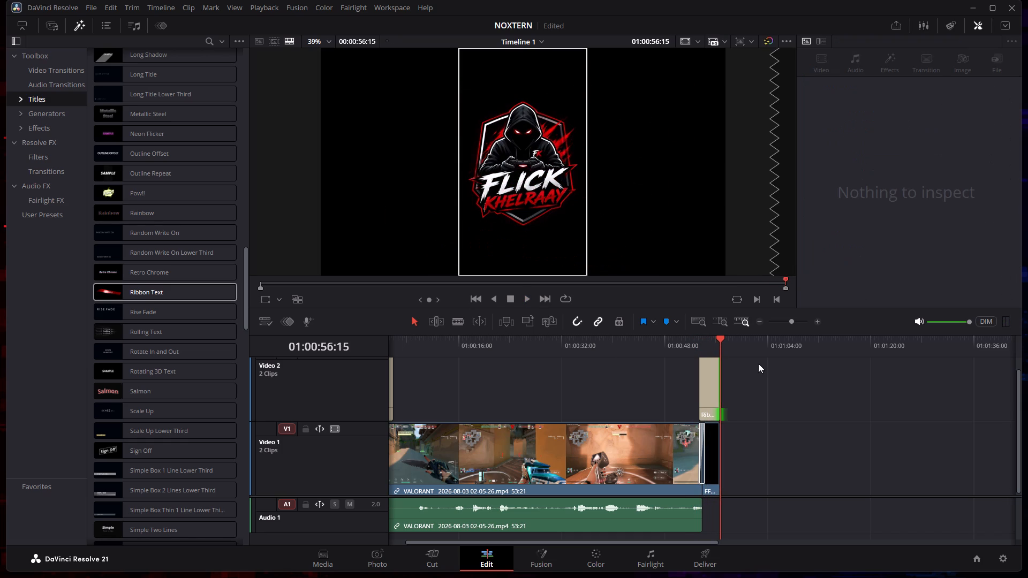
pyautogui.moveTo(720, 336); pyautogui.dragTo(287, 367)
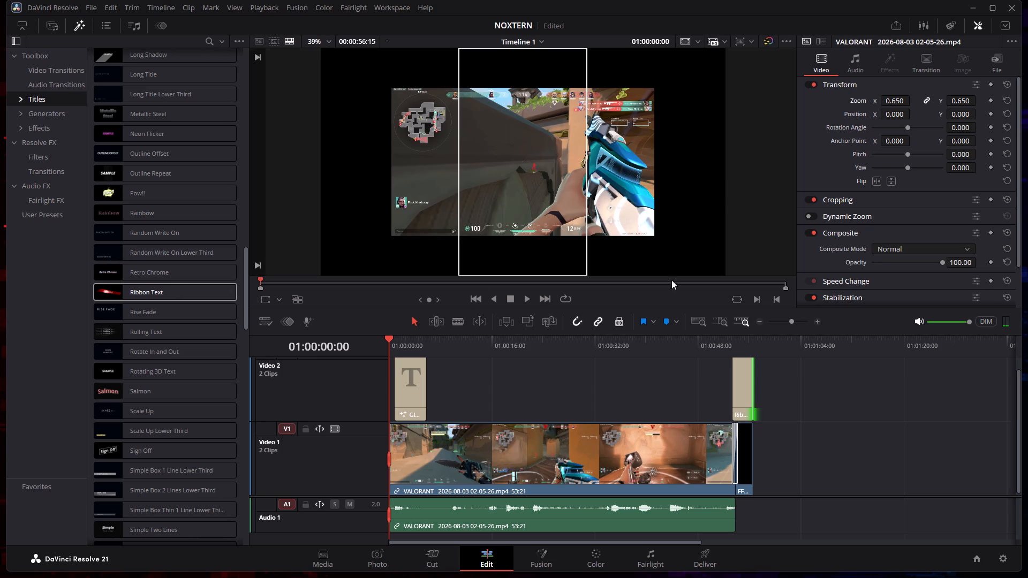
# Open the Deliver page and enlarge the render settings and preview area above the timeline.
pyautogui.click(720, 554)
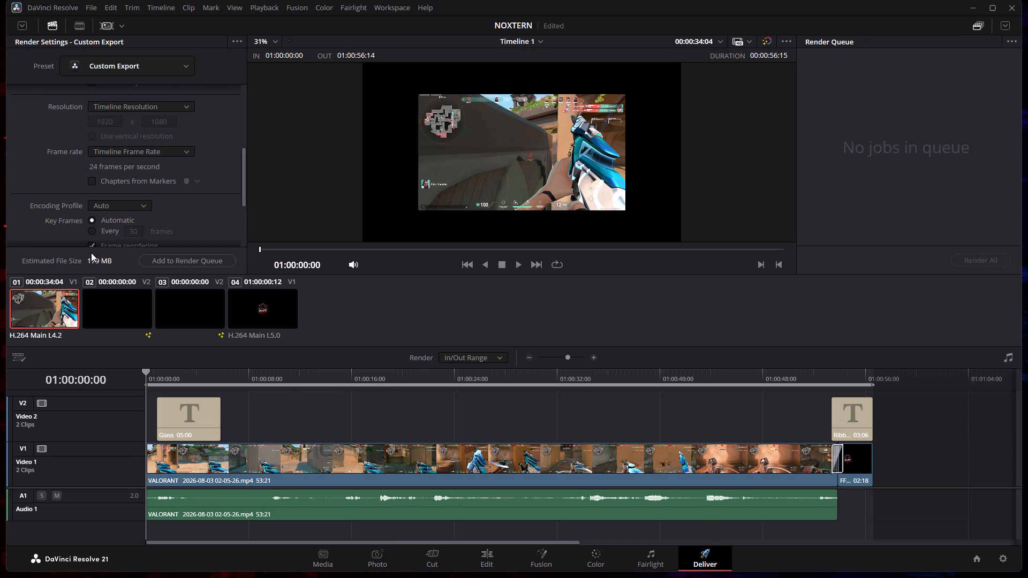
pyautogui.click(47, 24)
pyautogui.moveTo(382, 273); pyautogui.dragTo(382, 275)
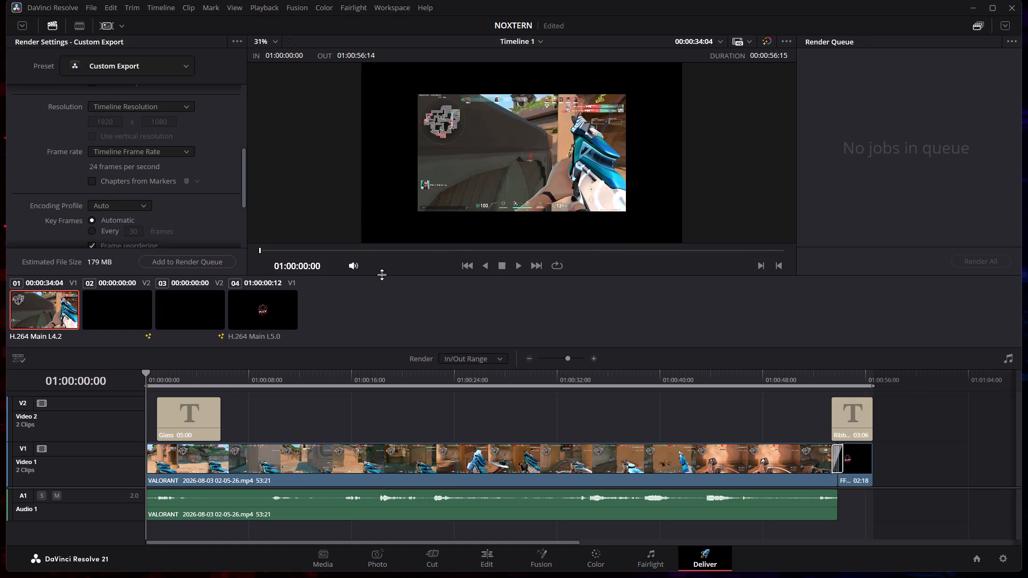
pyautogui.moveTo(382, 275); pyautogui.dragTo(410, 577)
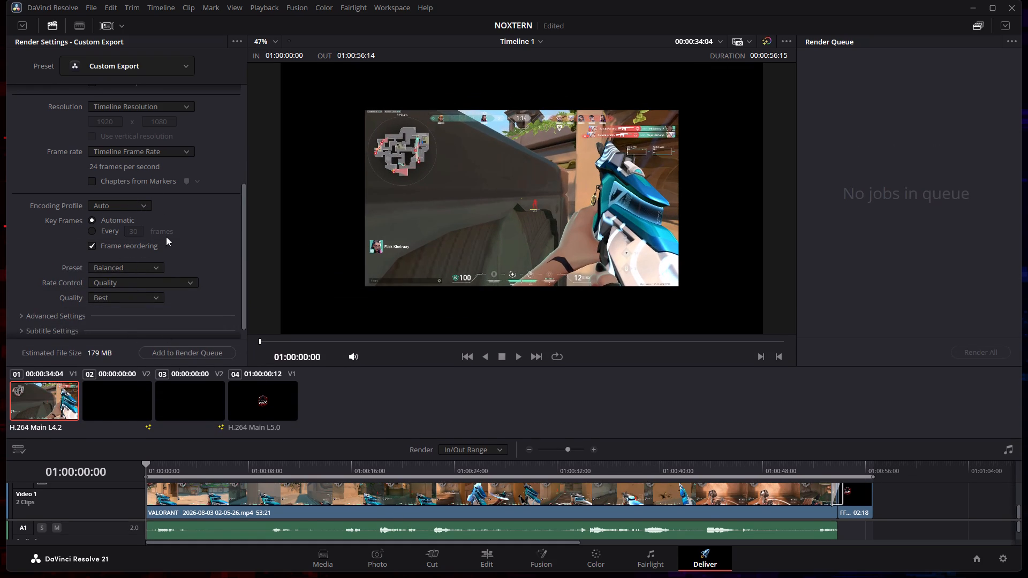
pyautogui.moveTo(391, 366); pyautogui.dragTo(395, 430)
pyautogui.moveTo(395, 430); pyautogui.dragTo(609, 457)
# Name the export file FLICK NOOB in the render settings.
pyautogui.moveTo(244, 211); pyautogui.dragTo(247, 80)
pyautogui.moveTo(113, 90); pyautogui.dragTo(40, 95)
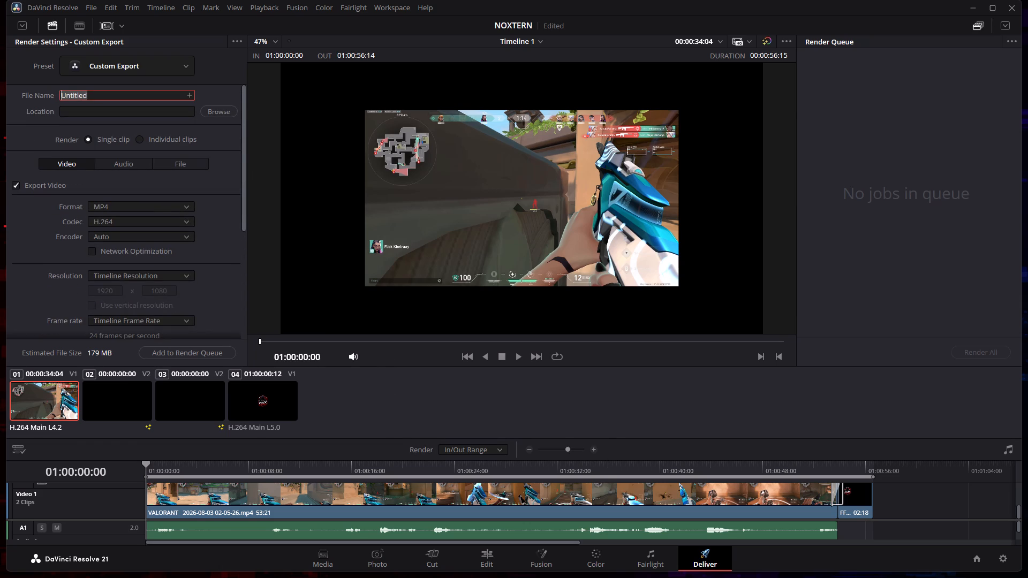
pyautogui.moveTo(40, 95); pyautogui.dragTo(29, 96)
pyautogui.press('BackSpace')
pyautogui.write('FLICK NOOB')
# Set the render location to the davinci Videos folder on Local Disk (D:), keeping the file name FLICK NOOB.
pyautogui.click(224, 113)
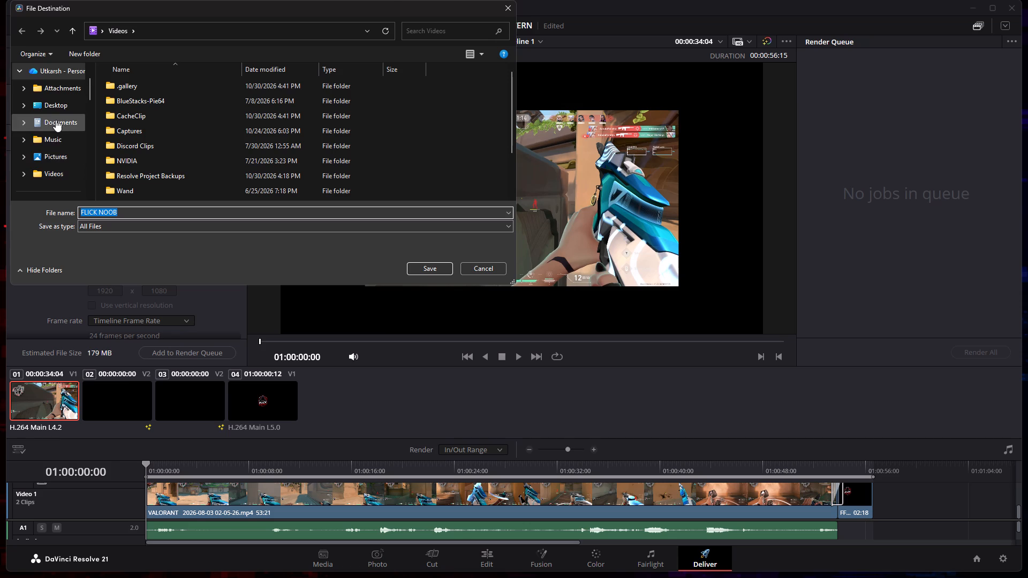
pyautogui.scroll(-6, 49, 141)
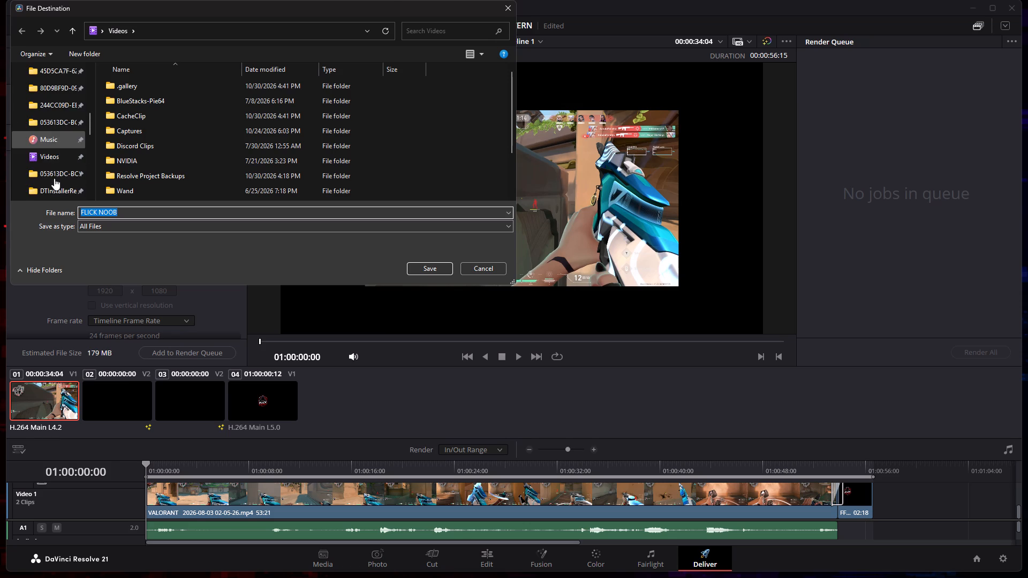
pyautogui.scroll(-1, 51, 174)
pyautogui.click(51, 153)
pyautogui.scroll(-1, 156, 130)
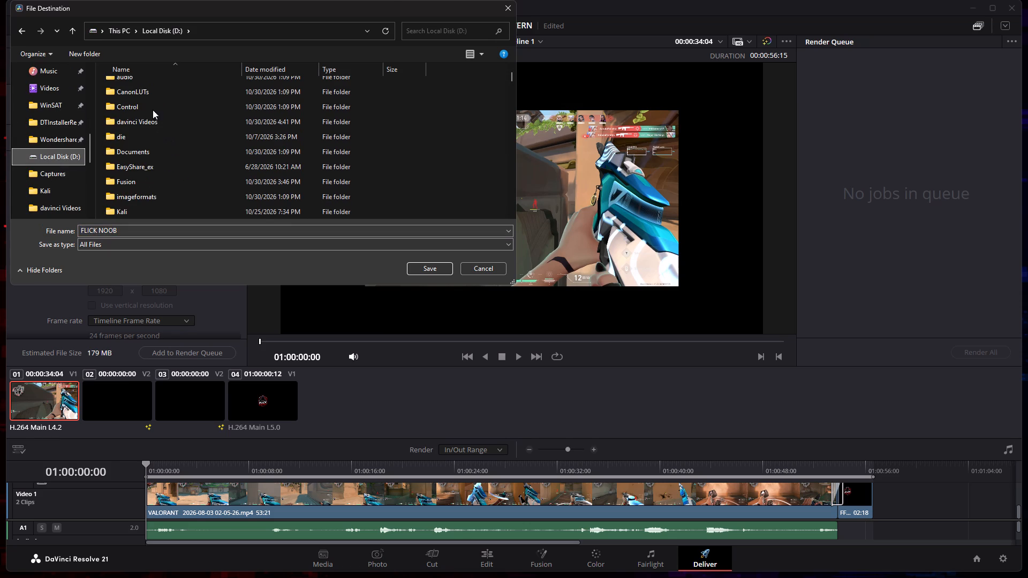
pyautogui.scroll(1, 153, 110)
pyautogui.scroll(-1, 138, 139)
pyautogui.click(170, 123)
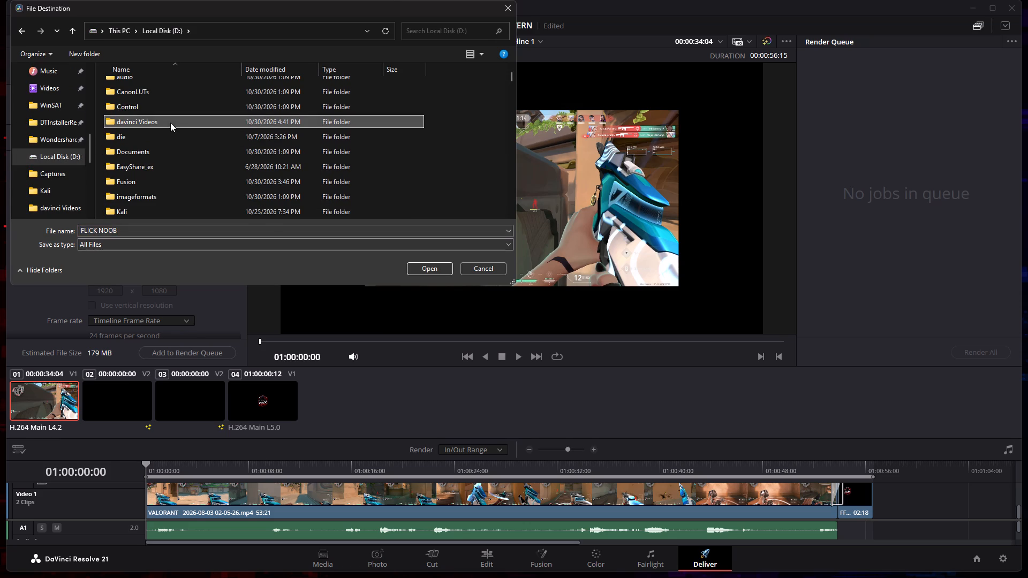
pyautogui.click(432, 269)
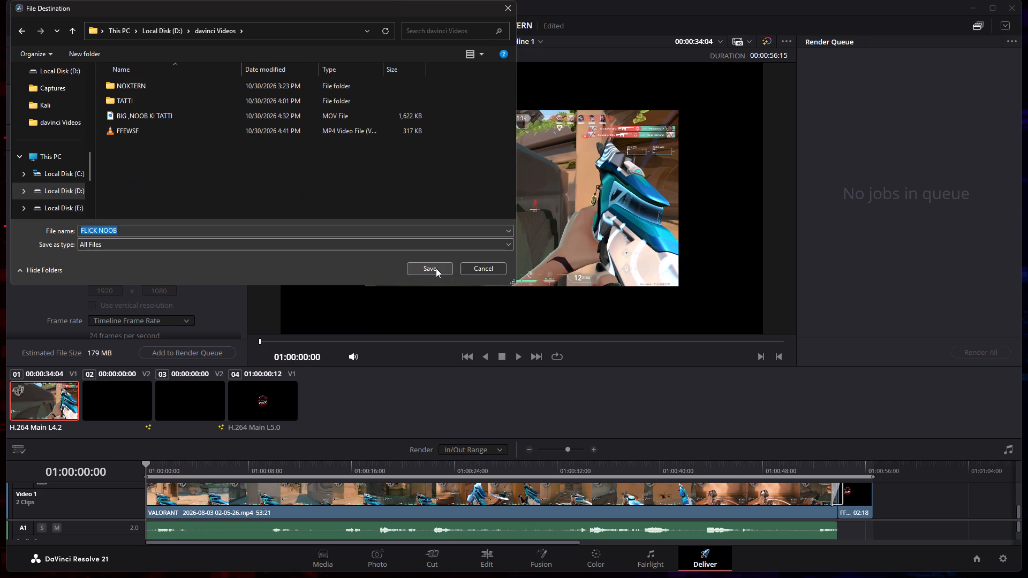
pyautogui.click(436, 268)
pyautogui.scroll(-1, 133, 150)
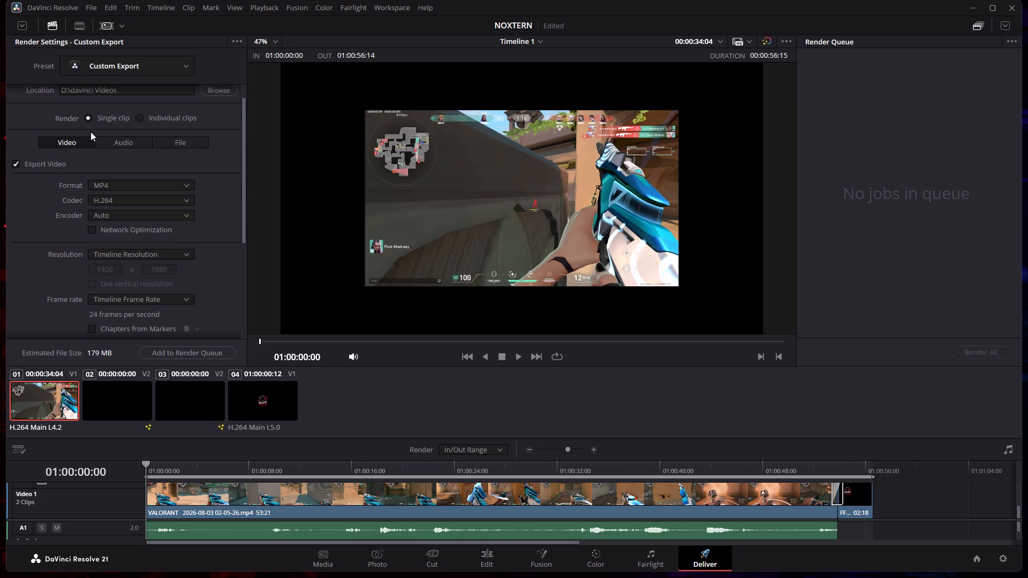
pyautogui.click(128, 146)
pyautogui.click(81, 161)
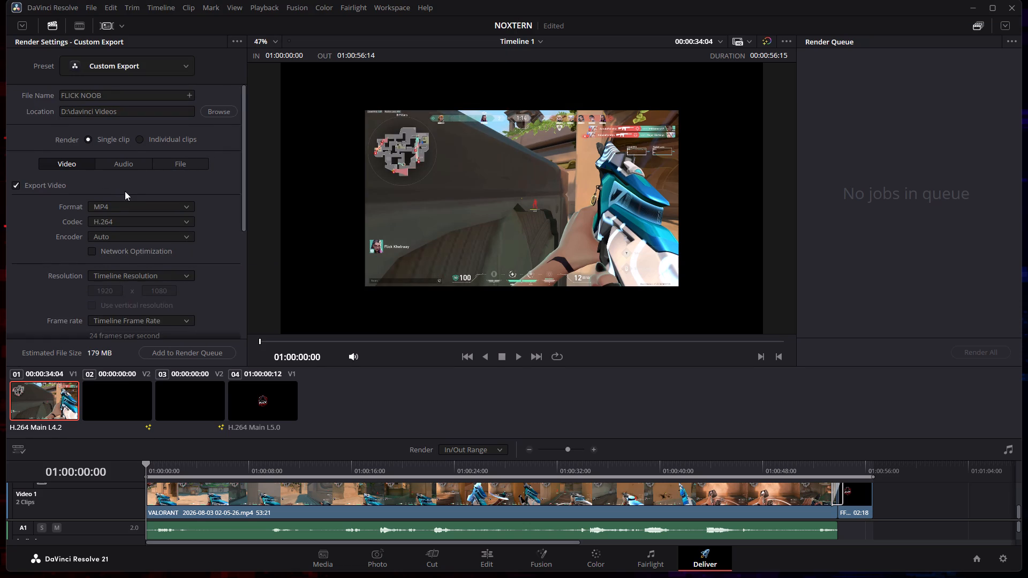
# Enable vertical resolution for the export and set the render resolution to 1080 x 1920 HD.
pyautogui.scroll(-1, 127, 193)
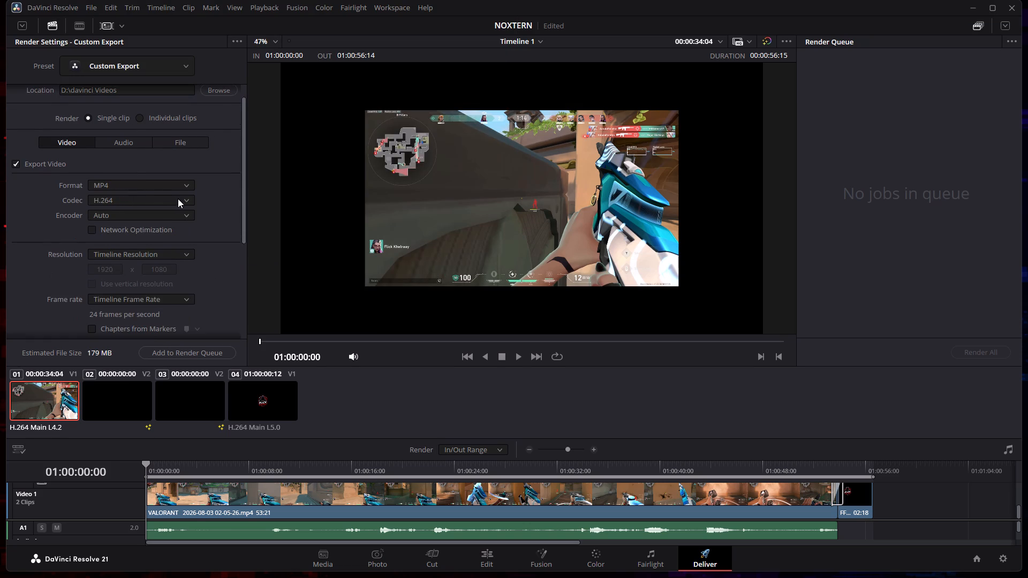
pyautogui.scroll(-2, 224, 201)
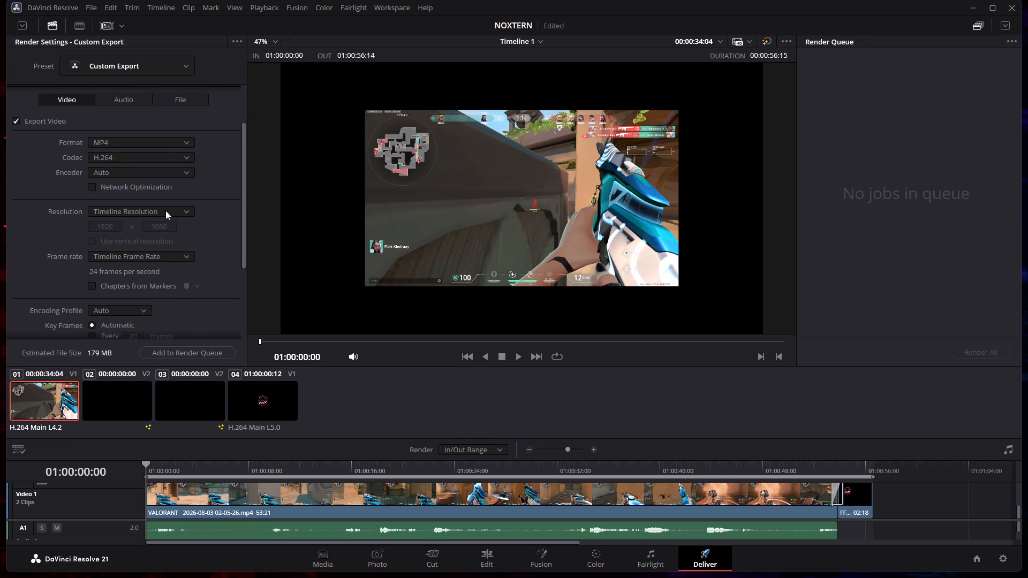
pyautogui.click(180, 210)
pyautogui.click(214, 233)
pyautogui.click(95, 240)
pyautogui.click(160, 214)
pyautogui.scroll(-5, 124, 266)
pyautogui.scroll(5, 128, 235)
pyautogui.click(126, 240)
pyautogui.click(91, 241)
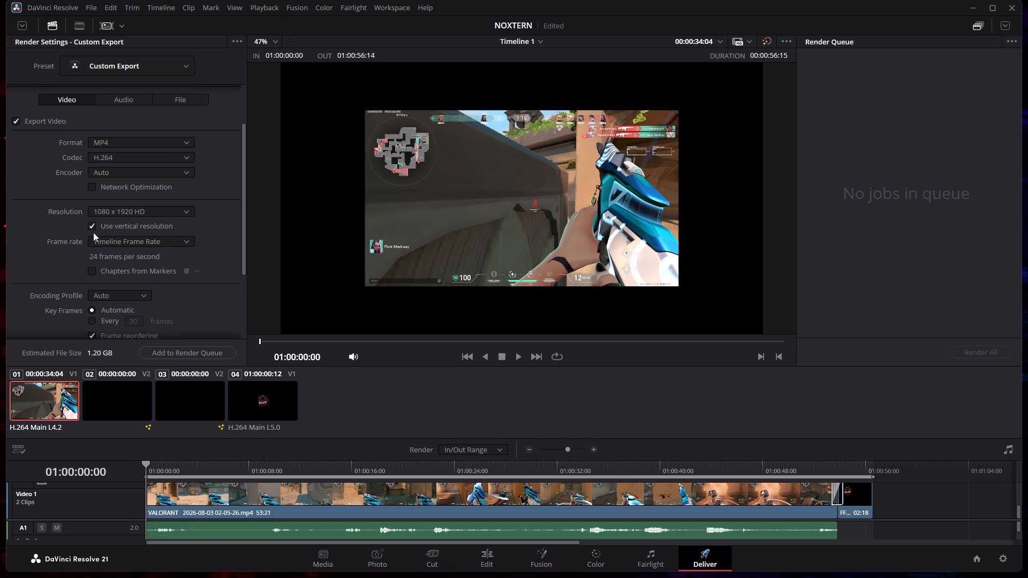
pyautogui.click(173, 211)
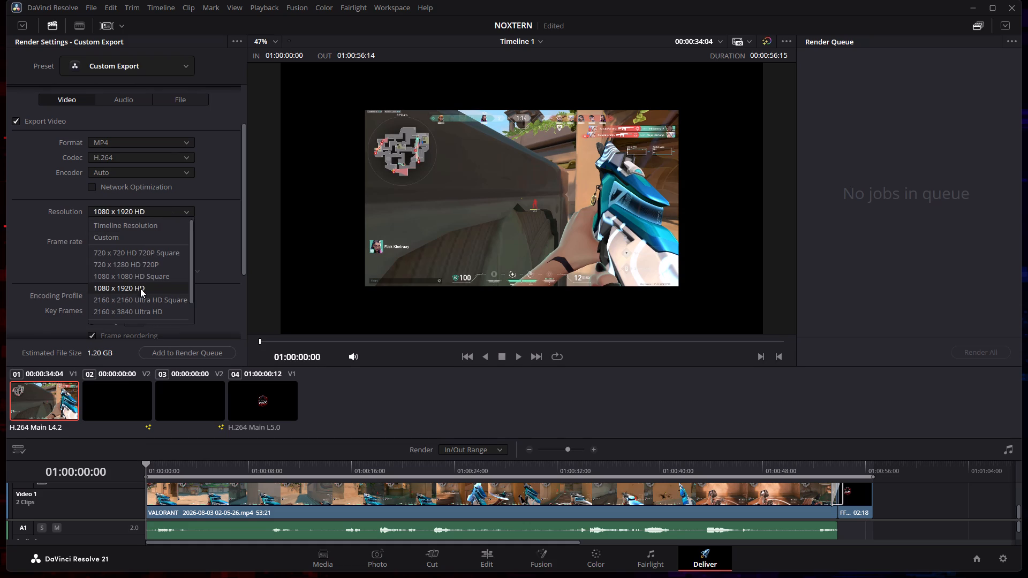
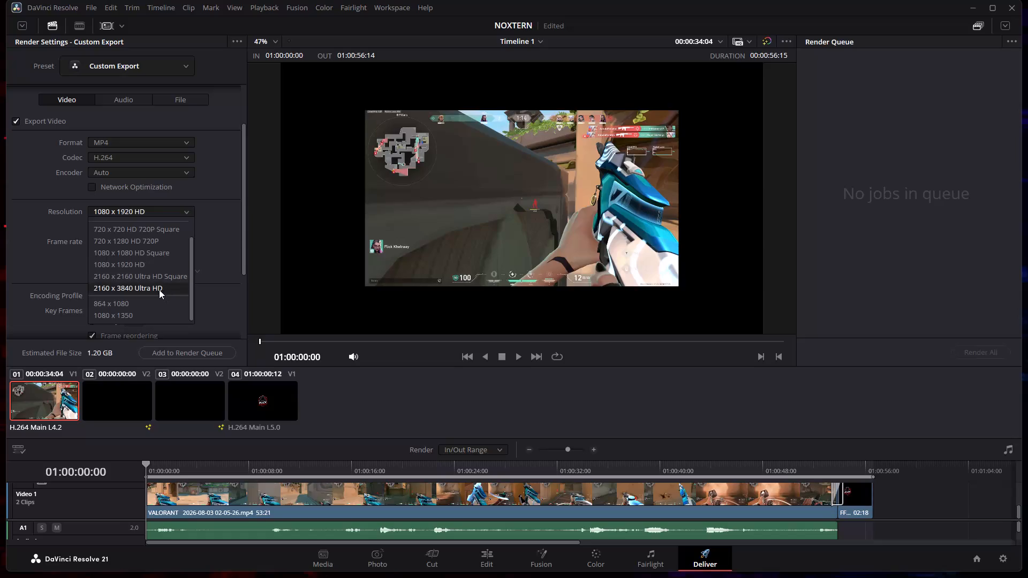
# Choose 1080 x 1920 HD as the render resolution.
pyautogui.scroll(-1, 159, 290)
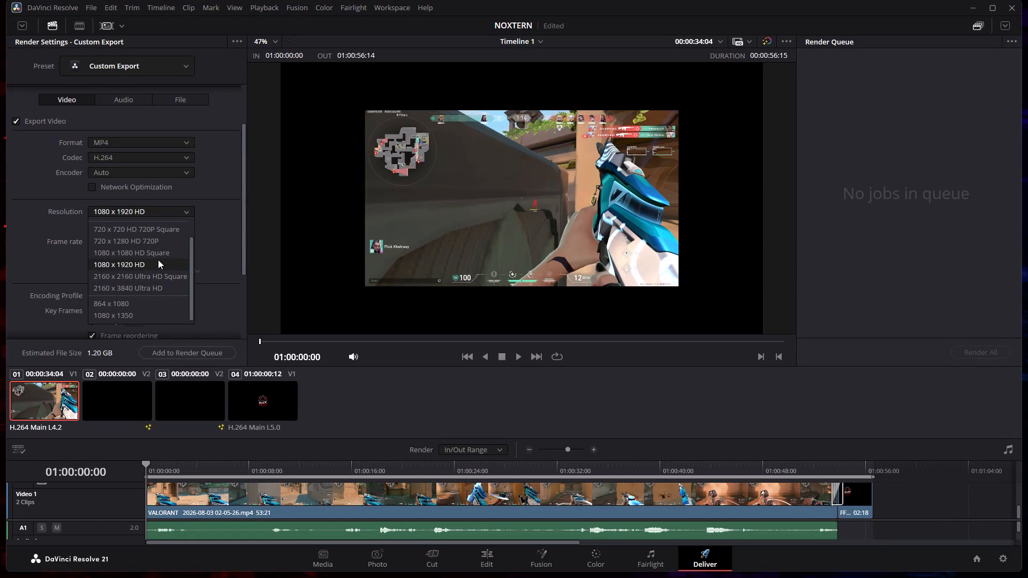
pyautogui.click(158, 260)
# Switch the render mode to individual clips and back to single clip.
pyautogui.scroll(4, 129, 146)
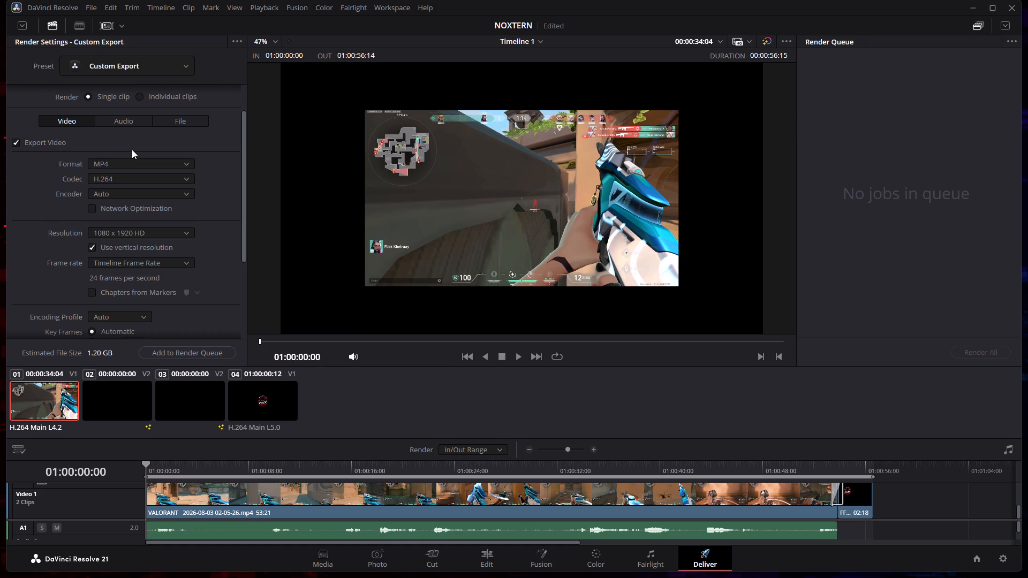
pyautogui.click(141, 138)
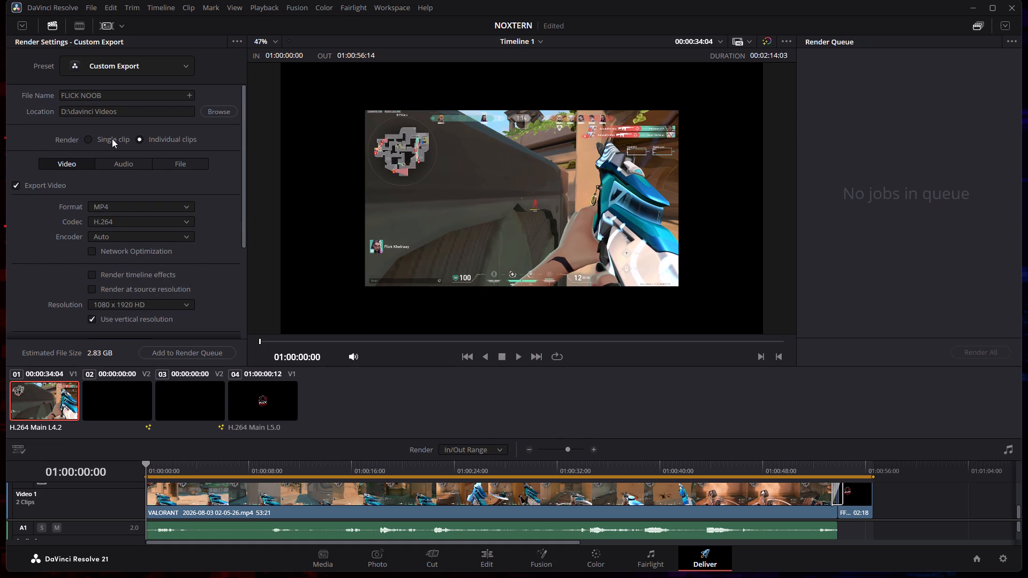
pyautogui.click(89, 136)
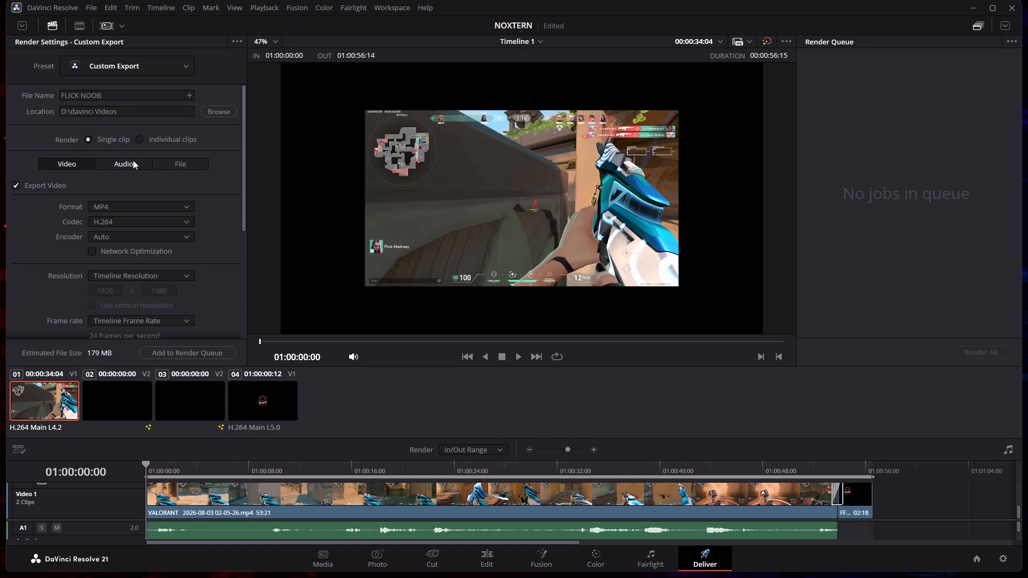
# Review the available codec, encoder and format options in the video export settings.
pyautogui.click(128, 221)
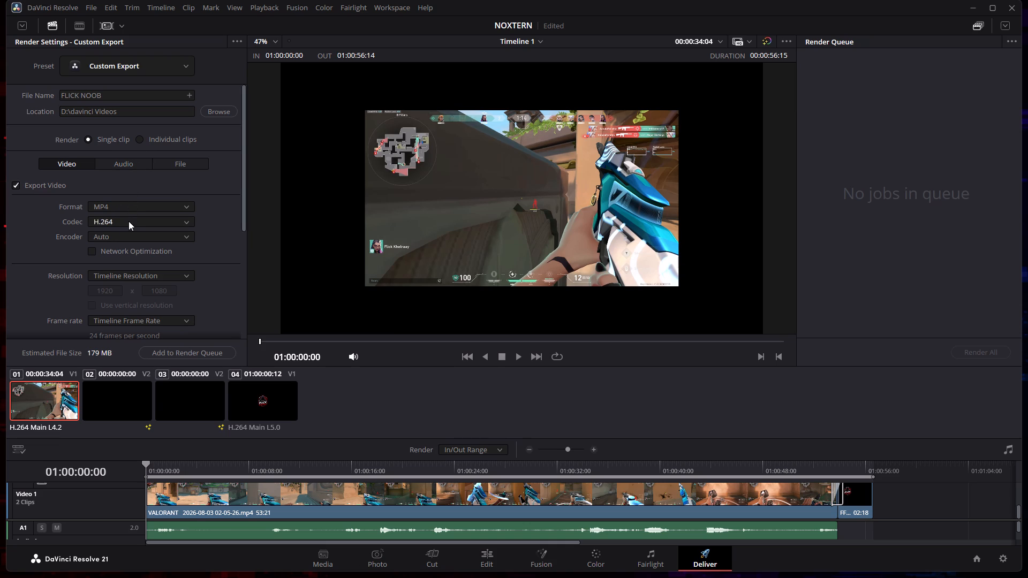
pyautogui.click(128, 221)
pyautogui.click(125, 239)
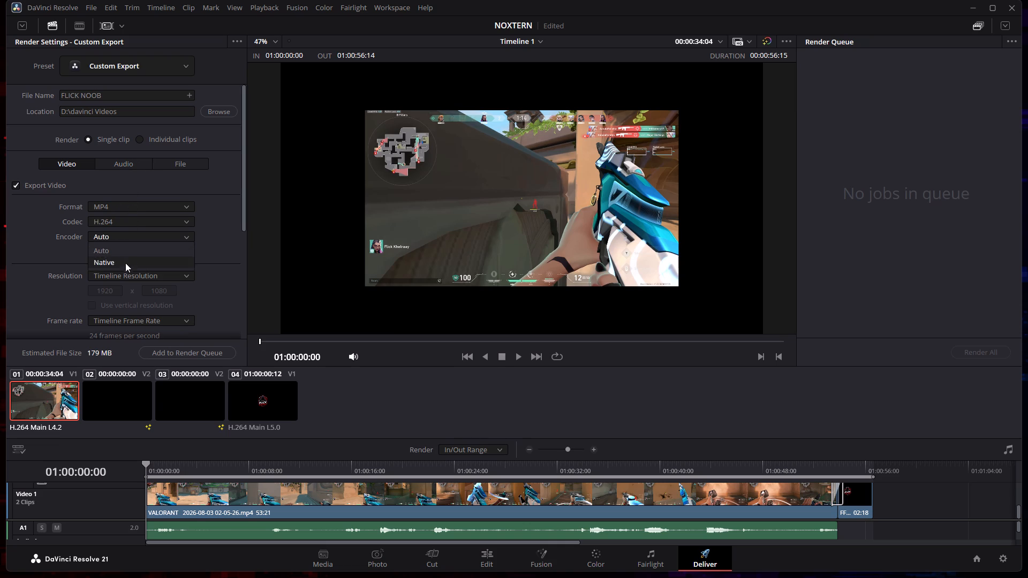
pyautogui.click(130, 233)
pyautogui.click(130, 207)
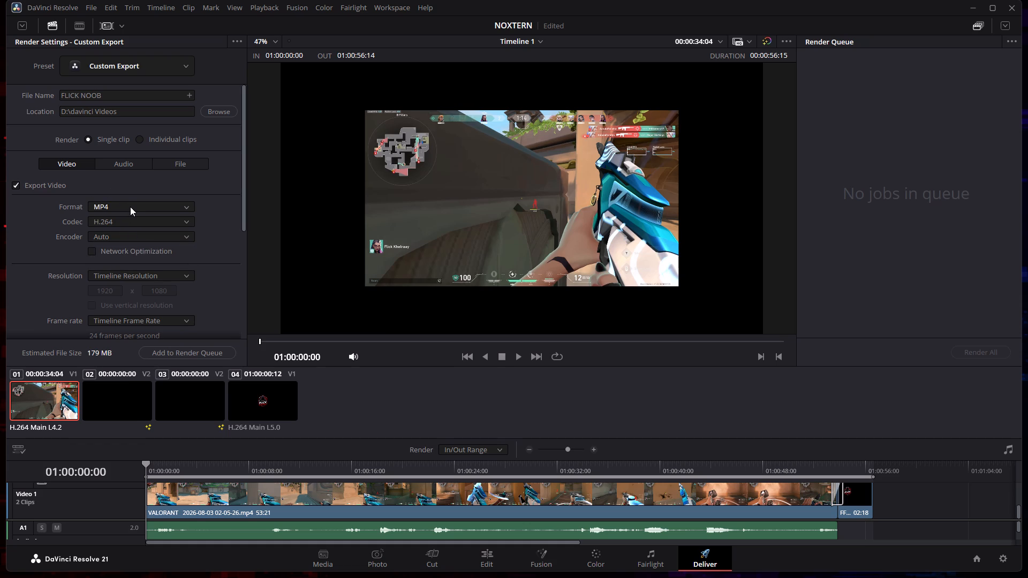
pyautogui.scroll(-2, 132, 256)
pyautogui.click(137, 204)
# Enable vertical resolution again for the single-clip export and set the resolution to 1080 x 1920 HD.
pyautogui.scroll(-3, 112, 262)
pyautogui.scroll(-5, 236, 247)
pyautogui.moveTo(243, 227); pyautogui.dragTo(246, 251)
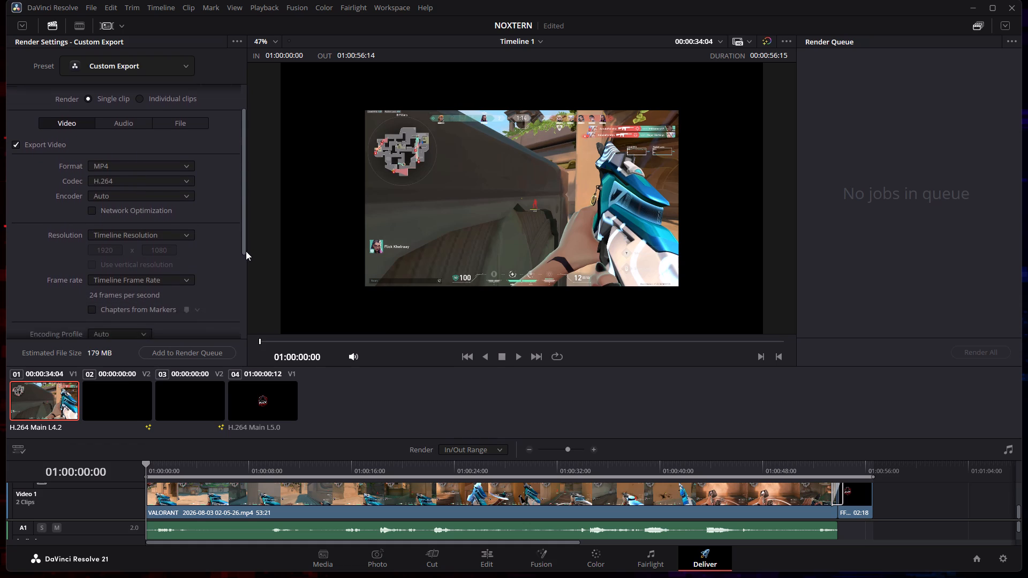
pyautogui.moveTo(246, 251); pyautogui.dragTo(252, 284)
pyautogui.click(167, 176)
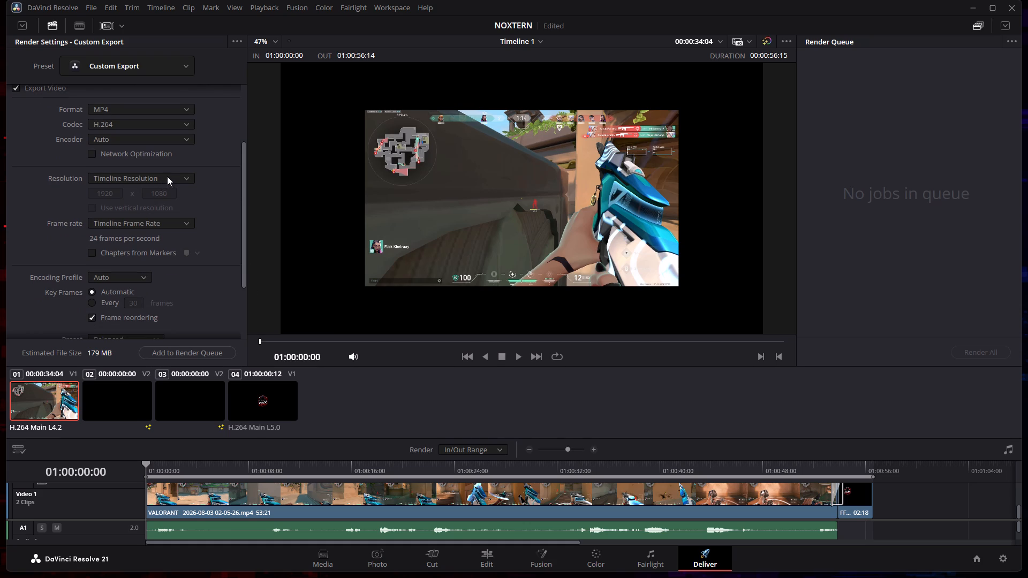
pyautogui.click(140, 203)
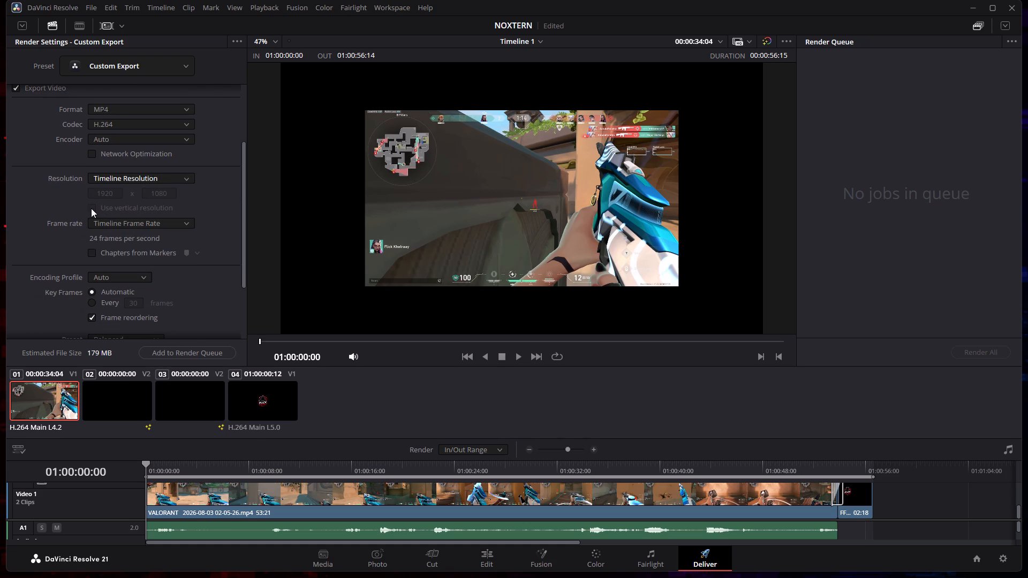
pyautogui.click(91, 208)
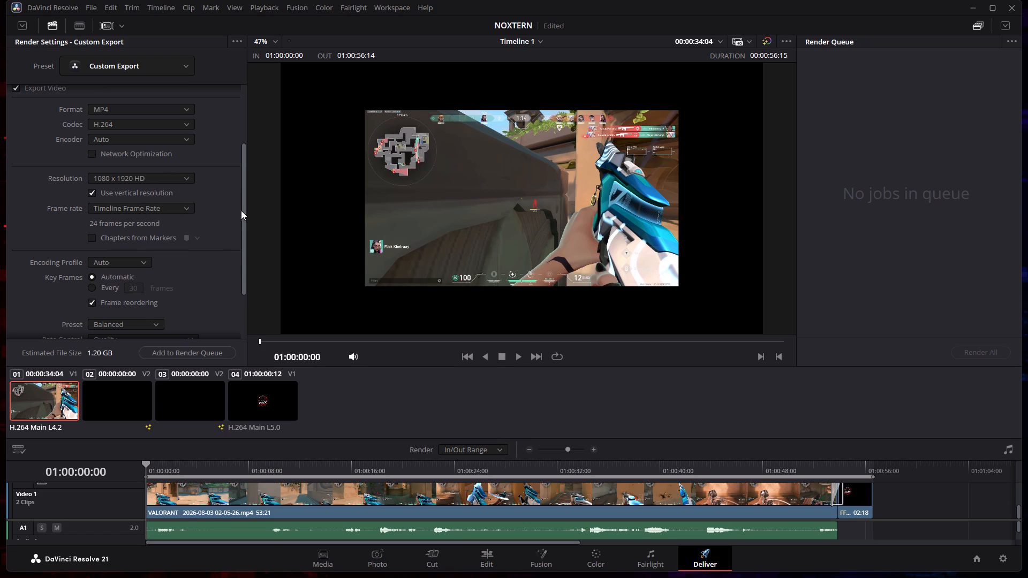
# Set the export frame rate to 30 (3:2).
pyautogui.moveTo(245, 210); pyautogui.dragTo(231, 216)
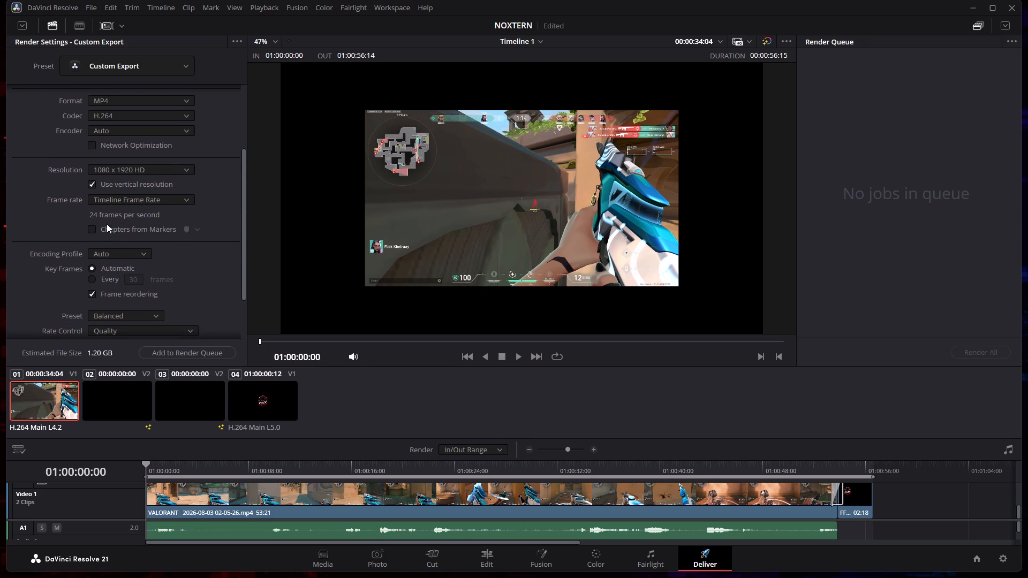
pyautogui.click(203, 230)
pyautogui.click(199, 228)
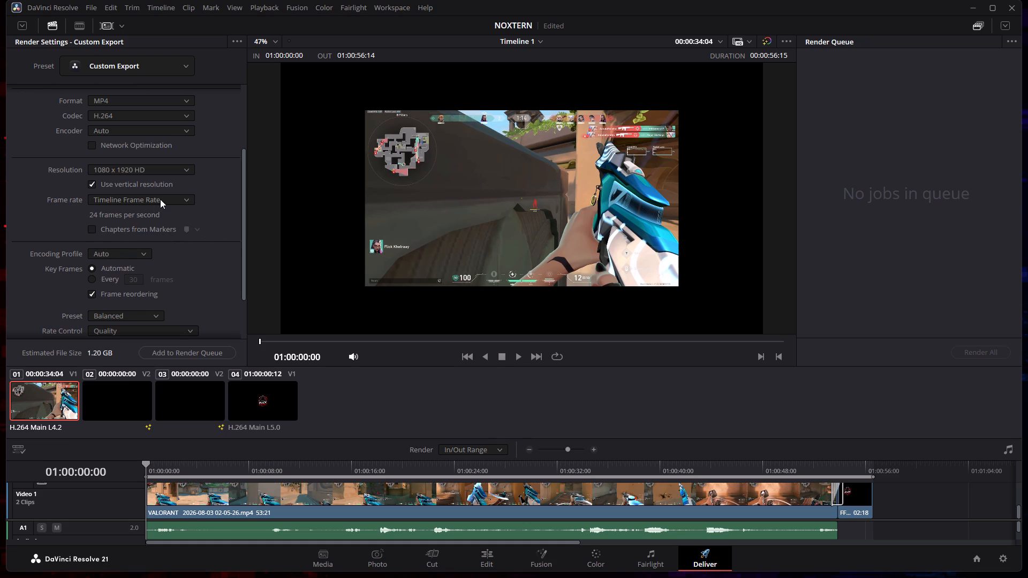
pyautogui.click(160, 199)
pyautogui.scroll(-6, 116, 257)
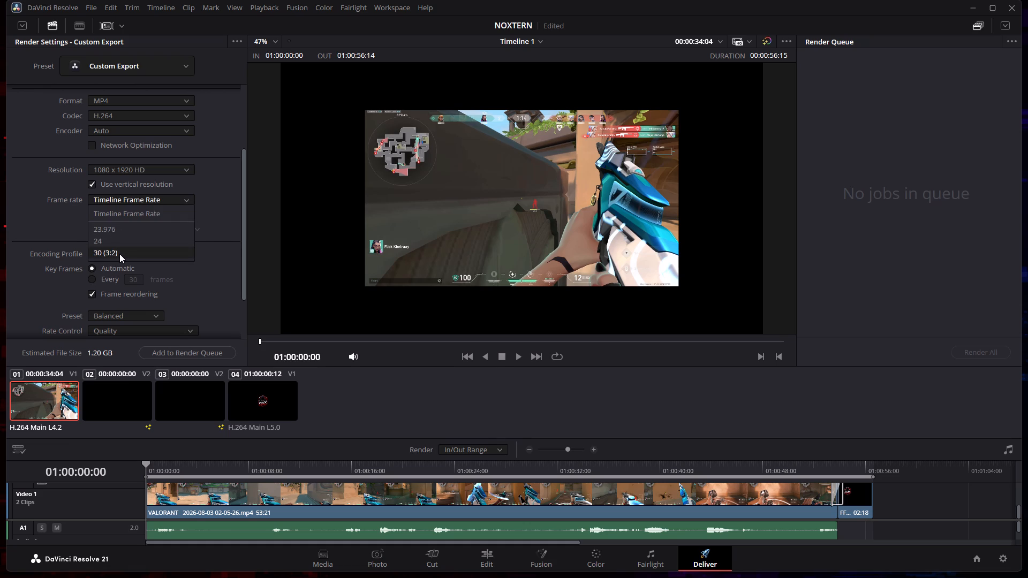
pyautogui.click(137, 252)
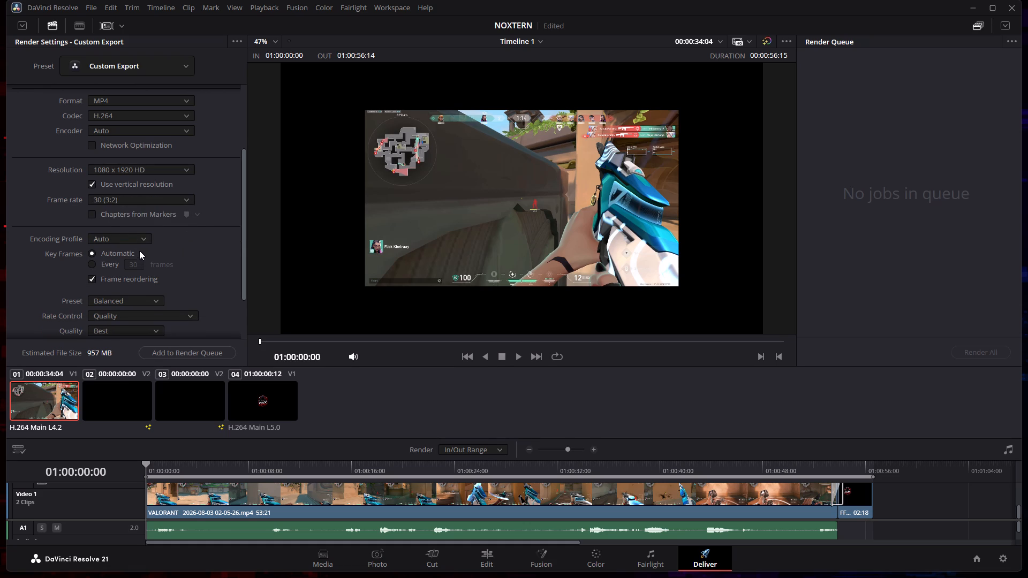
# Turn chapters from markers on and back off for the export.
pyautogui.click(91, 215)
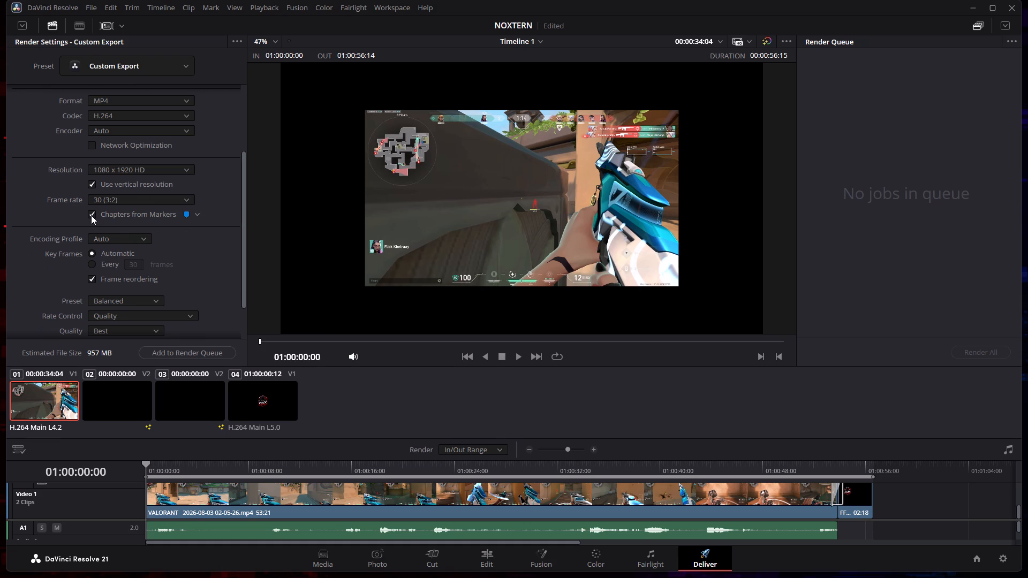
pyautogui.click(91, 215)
# Review the encoding profile, key frame, rate control and quality settings, and recheck the file location and resolution before rendering.
pyautogui.scroll(-2, 232, 205)
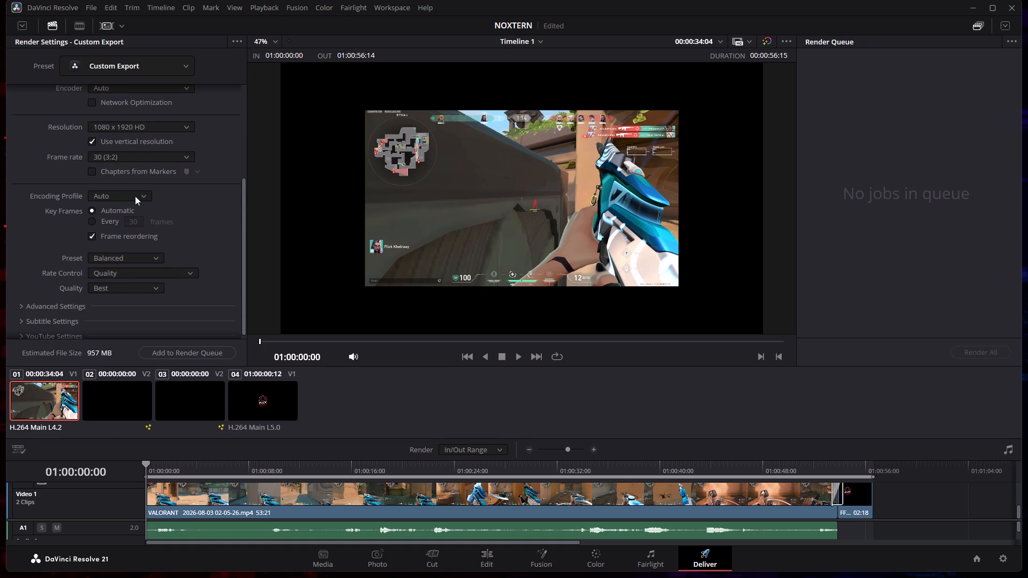
pyautogui.click(142, 194)
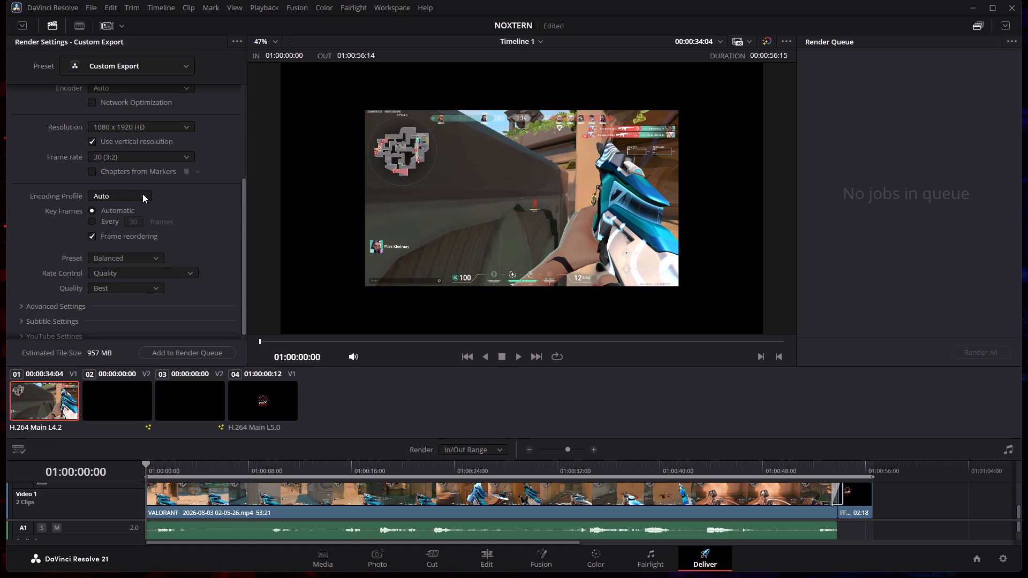
pyautogui.click(142, 194)
pyautogui.scroll(-3, 141, 195)
pyautogui.scroll(-5, 136, 253)
pyautogui.scroll(-4, 58, 280)
pyautogui.scroll(-1, 196, 253)
pyautogui.scroll(-6, 143, 258)
pyautogui.scroll(-4, 165, 314)
pyautogui.scroll(-4, 104, 331)
pyautogui.scroll(-2, 161, 337)
pyautogui.scroll(-3, 48, 315)
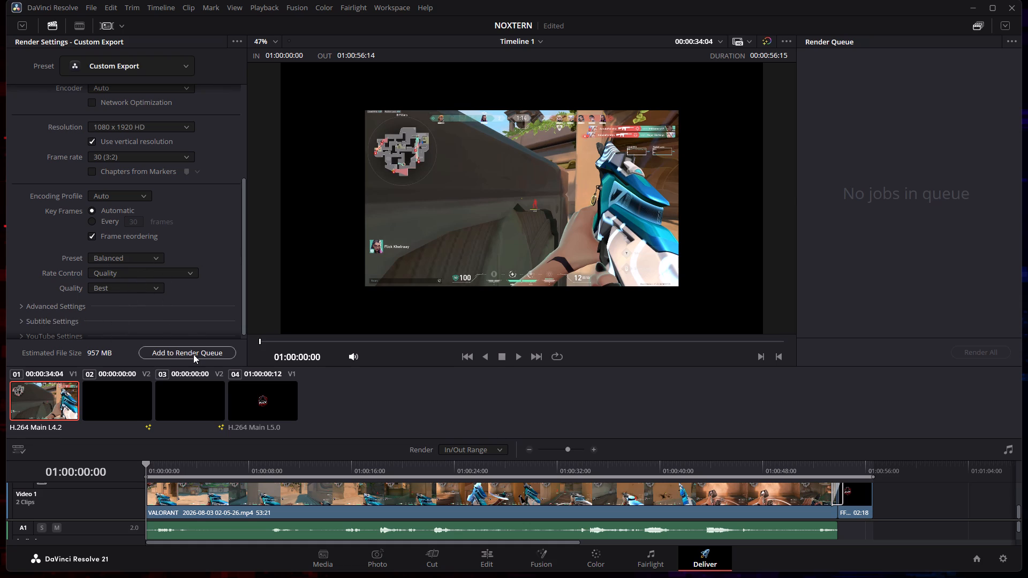
pyautogui.scroll(13, 223, 294)
pyautogui.moveTo(244, 260); pyautogui.dragTo(251, 131)
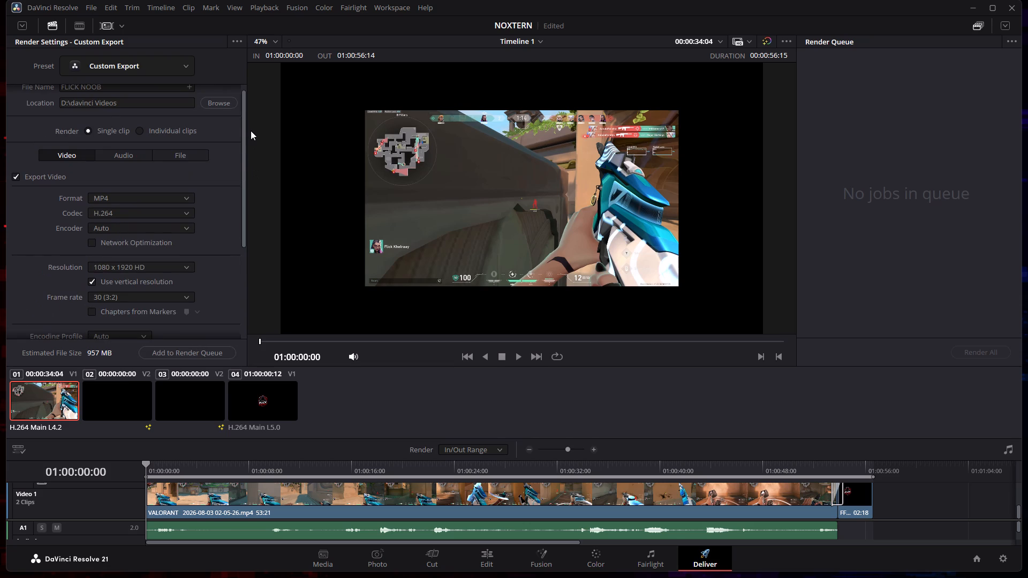
pyautogui.moveTo(251, 131); pyautogui.dragTo(223, 348)
# Add the FLICK NOOB export to the render queue, accepting the higher-resolution render, and start rendering all jobs.
pyautogui.click(190, 352)
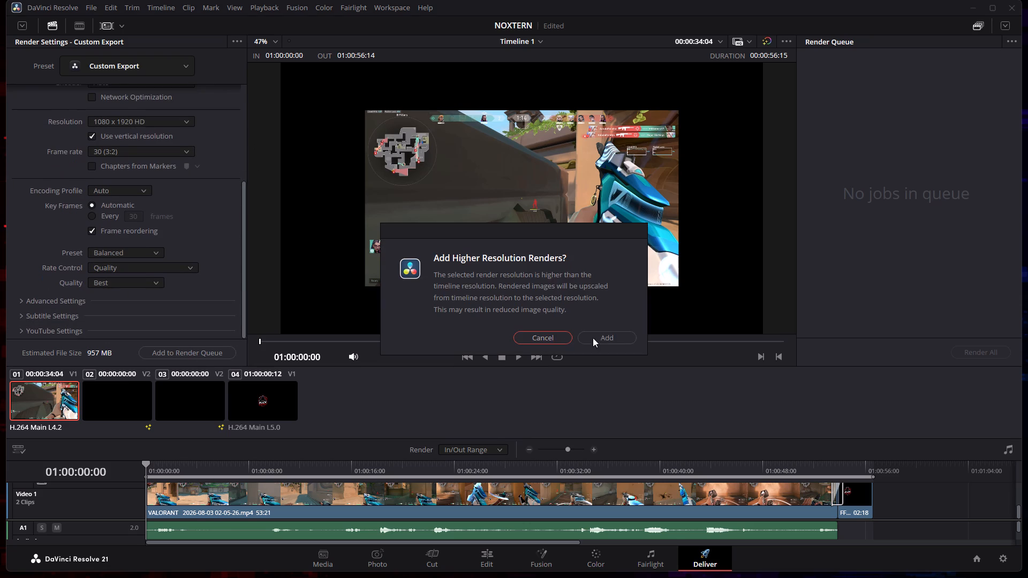
pyautogui.click(601, 339)
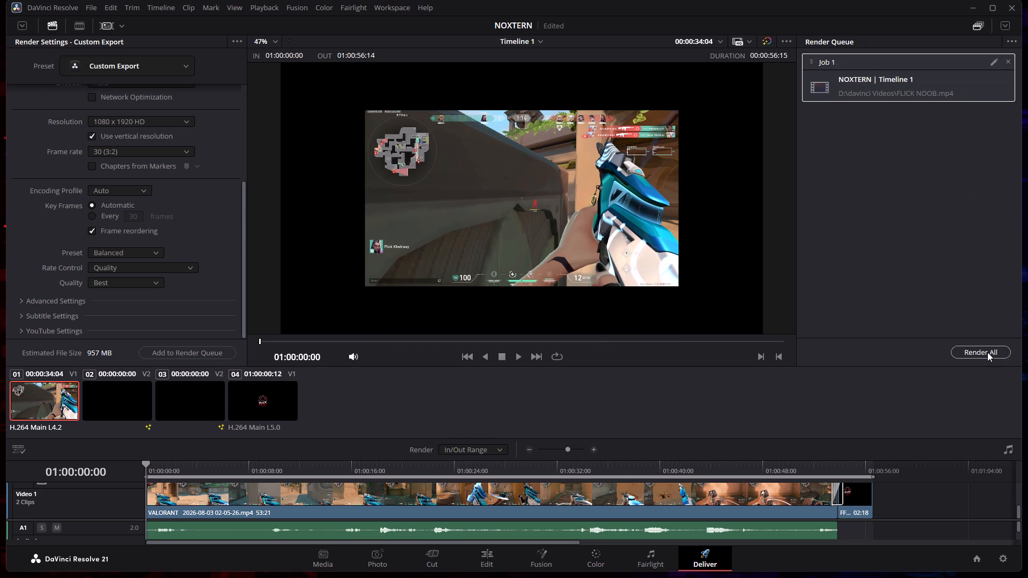
pyautogui.click(987, 353)
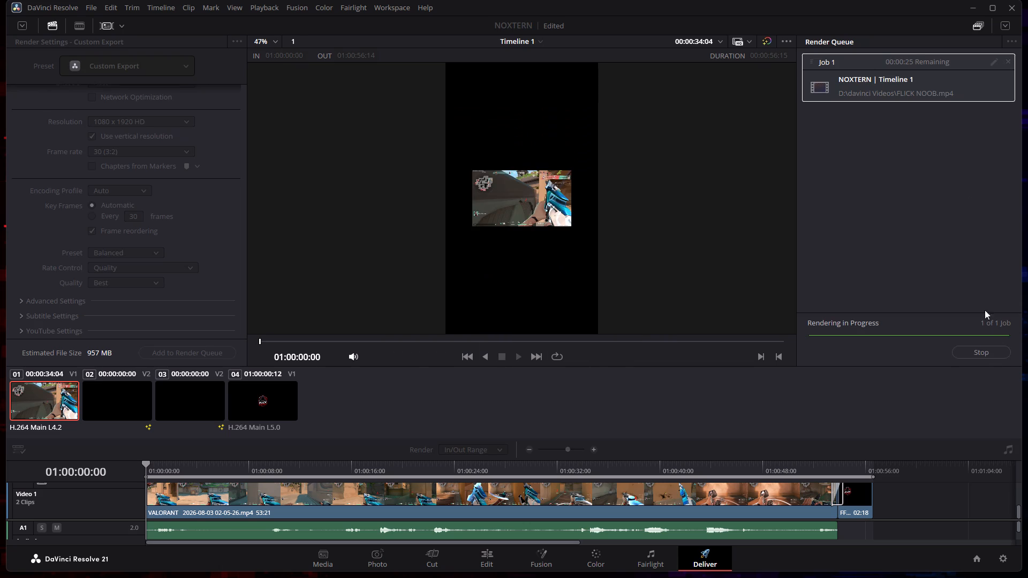
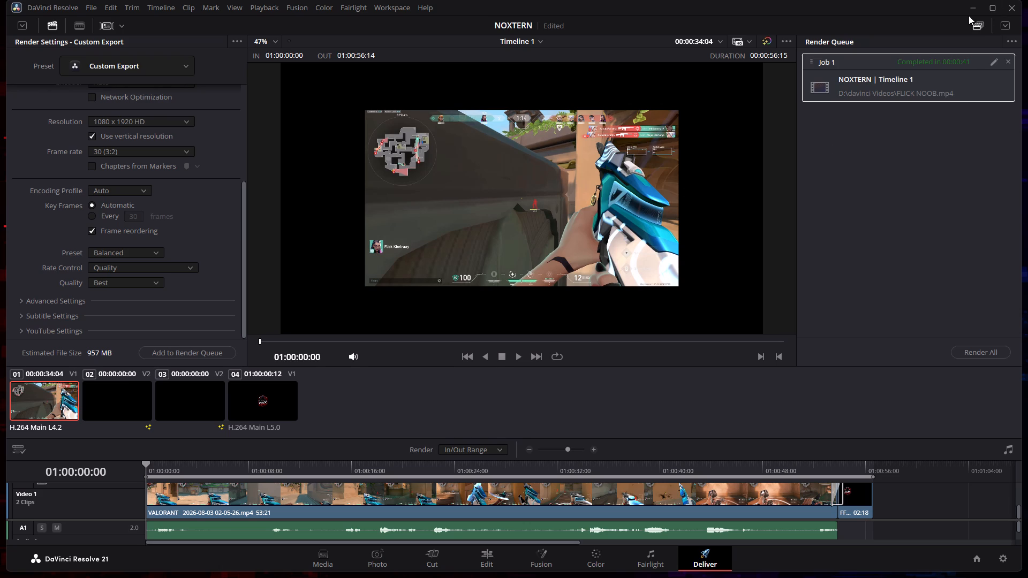
# Switch to the davinci Videos folder in File Explorer and open the exported FLICK NOOB video for playback.
pyautogui.click(976, 9)
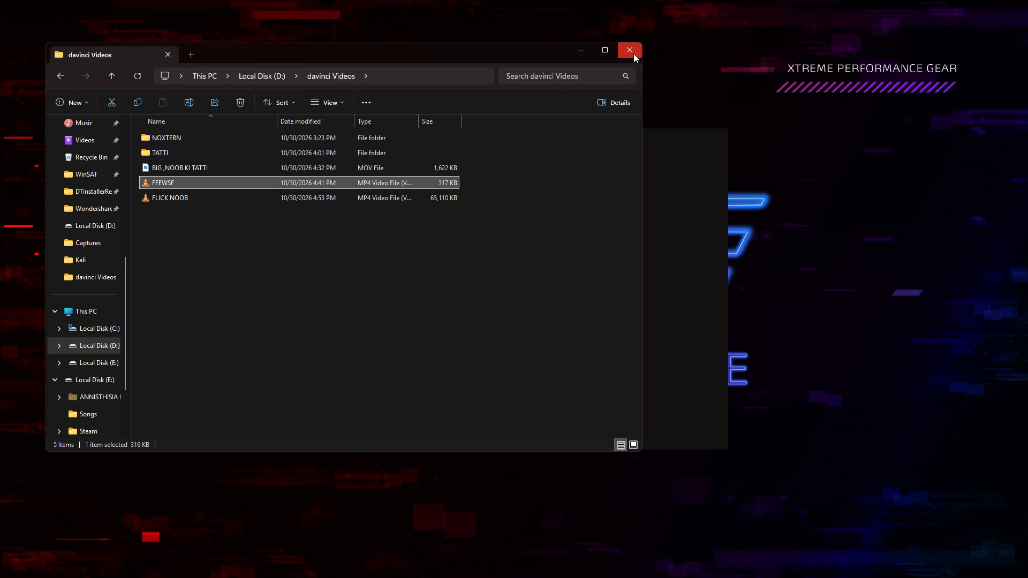
pyautogui.click(213, 201)
pyautogui.click(213, 201)
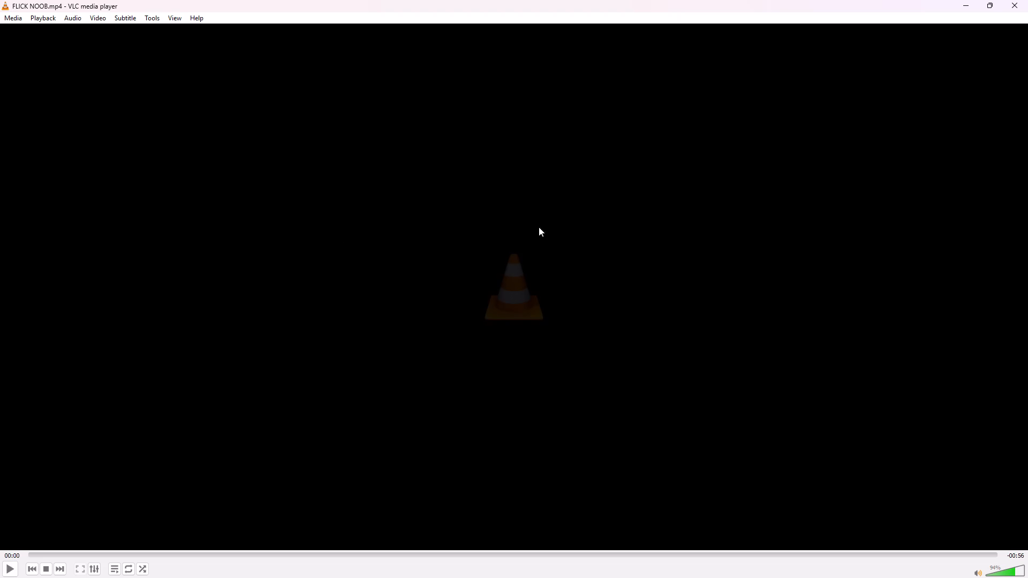
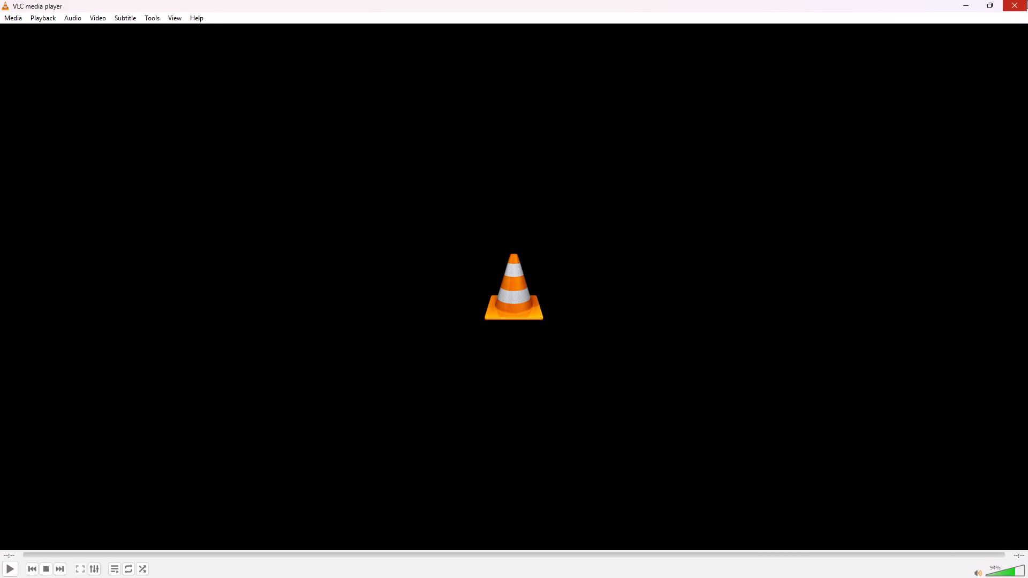
# Close the media player after the exported FLICK NOOB video's playback.
pyautogui.click(1027, 0)
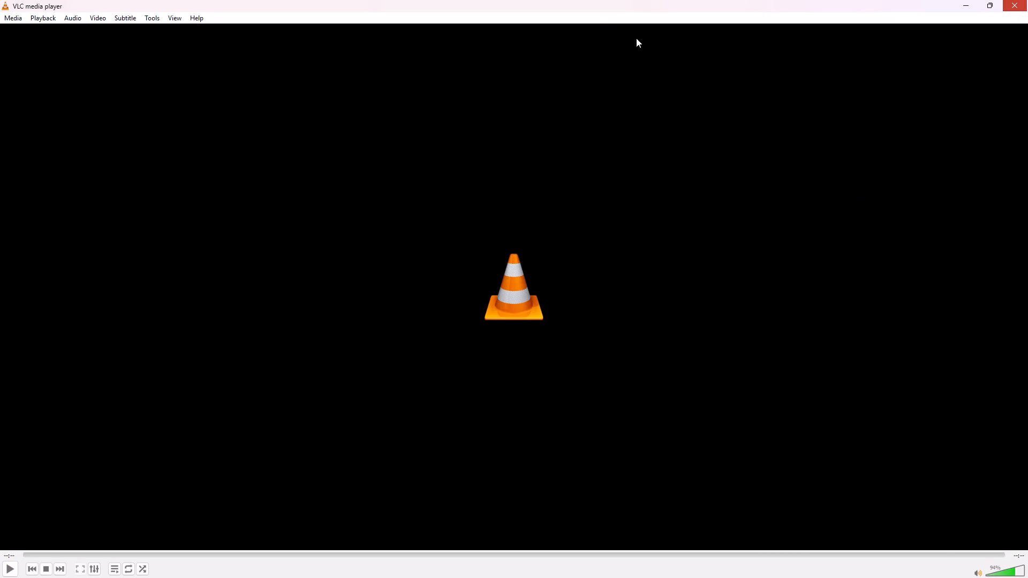